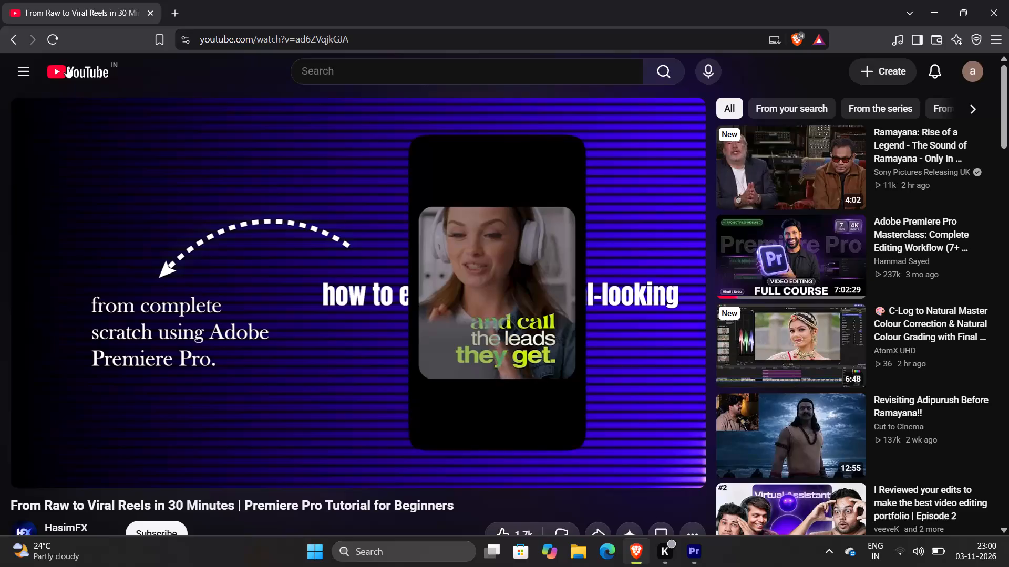
Start playing the Premiere Pro viral reels tutorial video.
{"action": "left_click", "coordinate": [421, 276]}
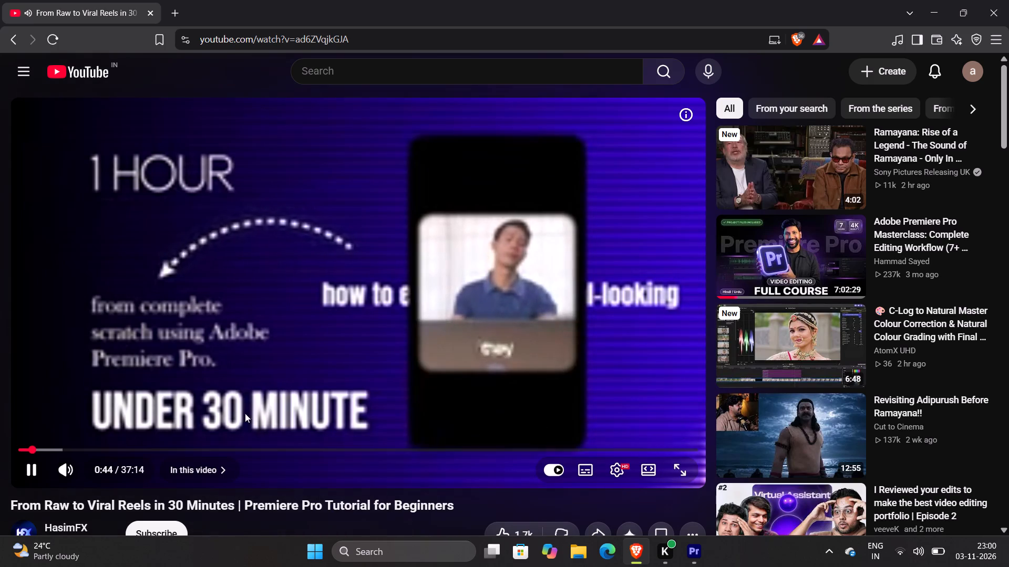
Set the tutorial video's playback quality to 1080p HD.
{"action": "left_click", "coordinate": [617, 461]}
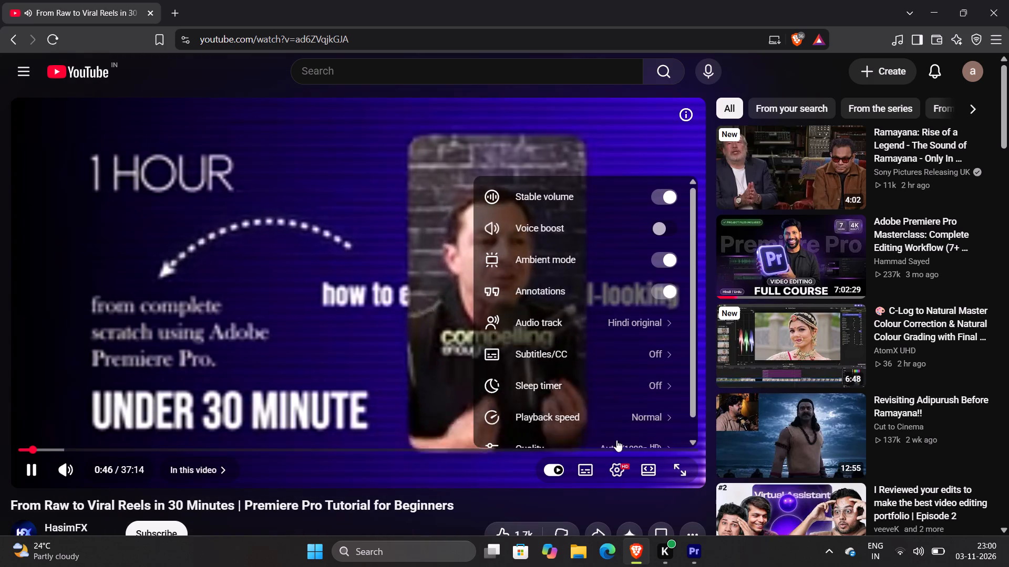
{"action": "scroll", "coordinate": [596, 403], "scroll_direction": "down", "scroll_amount": 4}
{"action": "left_click", "coordinate": [587, 430]}
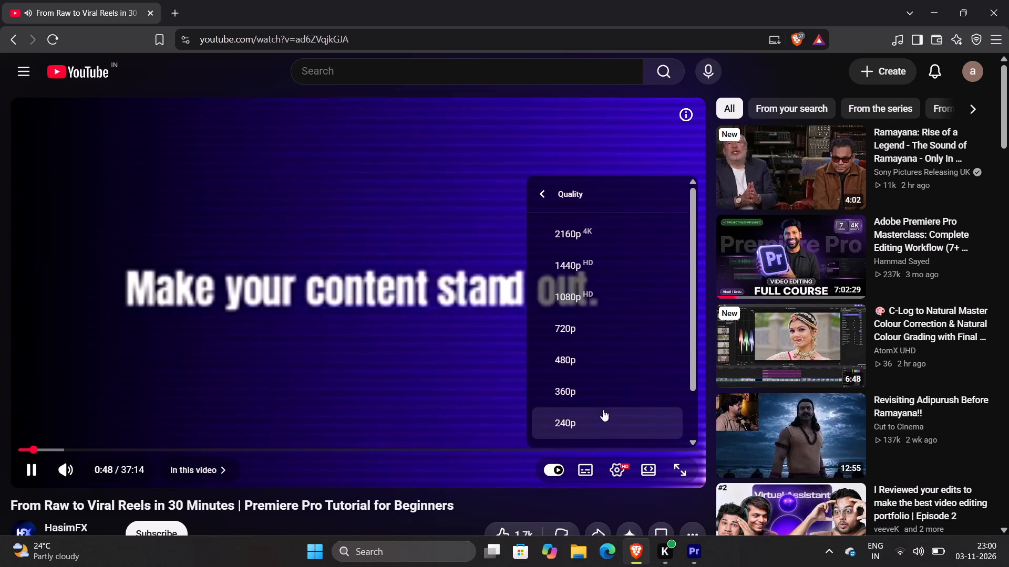
{"action": "left_click", "coordinate": [605, 302]}
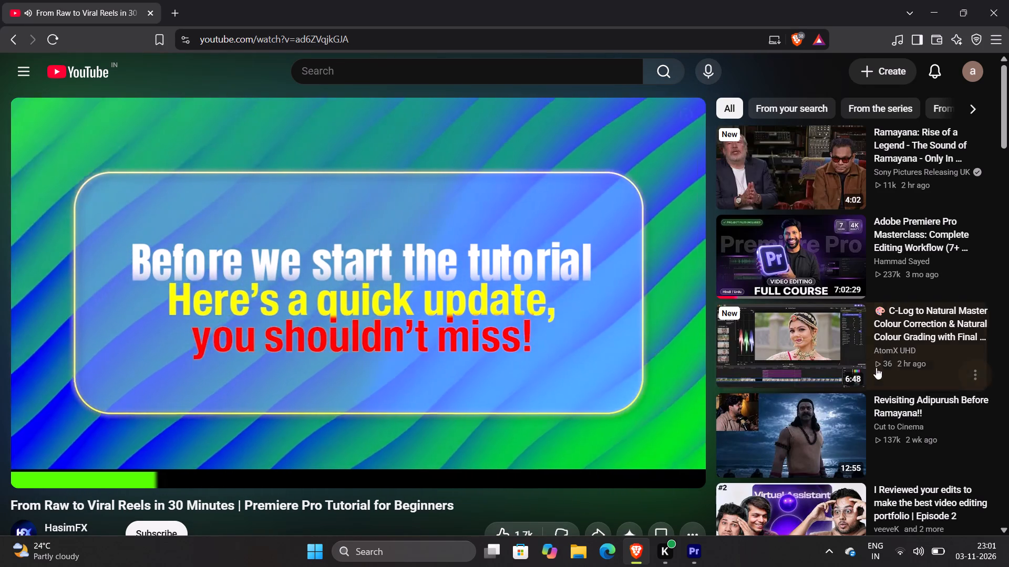
Expand the video description and look through its learning topics, project file link and recommended products.
{"action": "scroll", "coordinate": [232, 454], "scroll_direction": "down", "scroll_amount": 2}
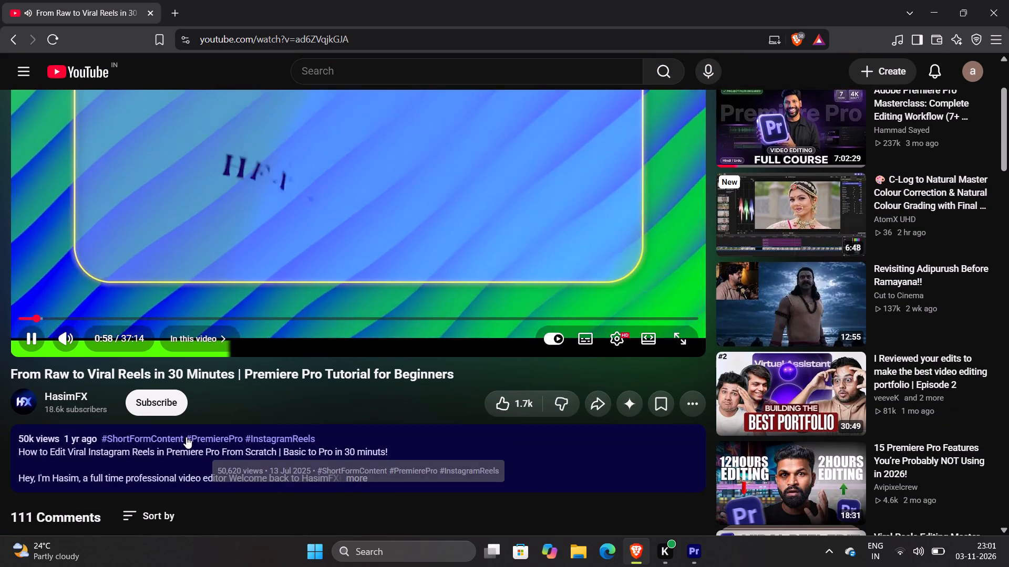
{"action": "left_click", "coordinate": [350, 479]}
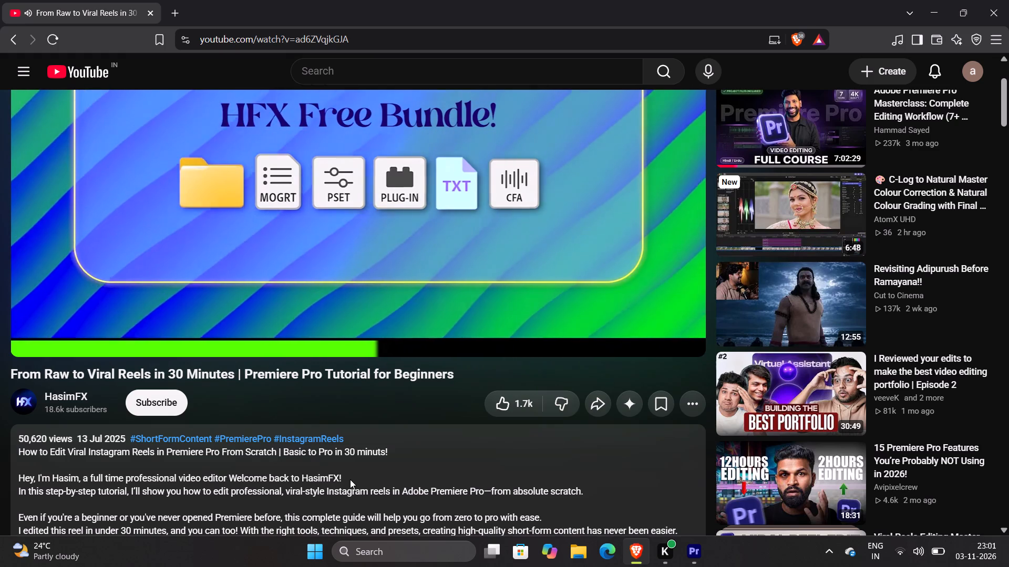
{"action": "scroll", "coordinate": [350, 479], "scroll_direction": "down", "scroll_amount": 5}
{"action": "scroll", "coordinate": [350, 476], "scroll_direction": "up", "scroll_amount": 1}
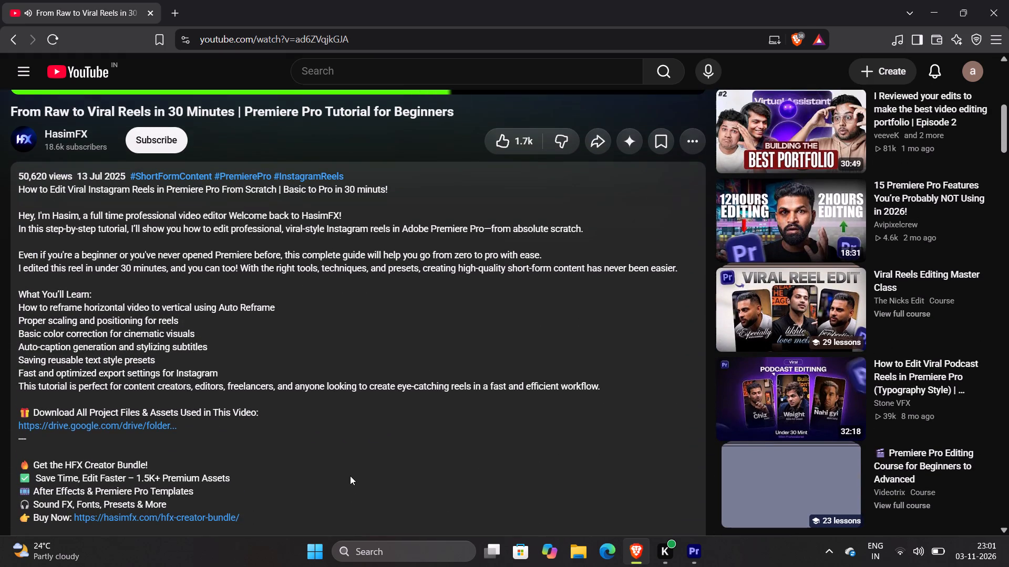
{"action": "scroll", "coordinate": [350, 476], "scroll_direction": "down", "scroll_amount": 3}
{"action": "scroll", "coordinate": [156, 429], "scroll_direction": "down", "scroll_amount": 2}
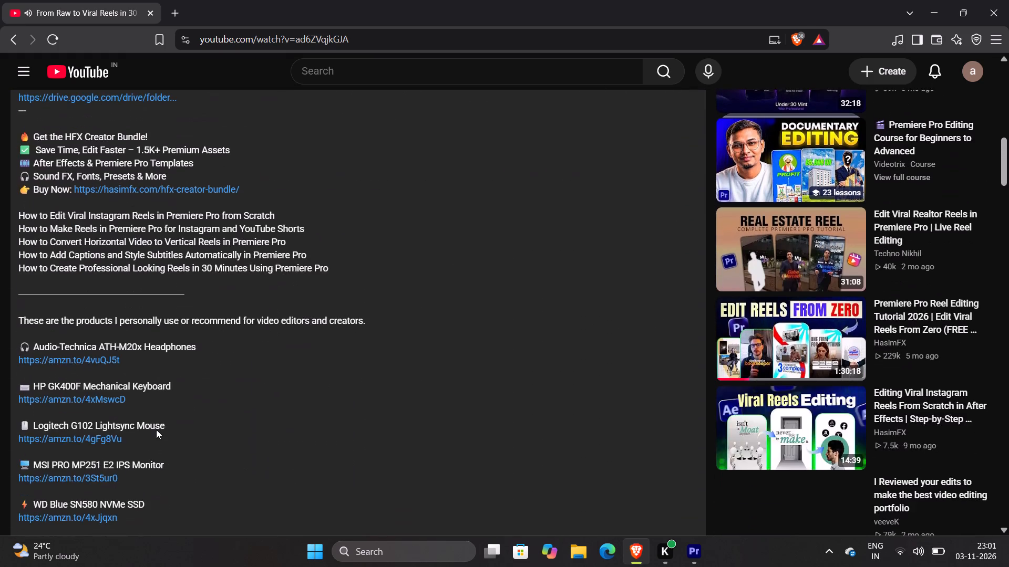
{"action": "scroll", "coordinate": [156, 429], "scroll_direction": "down", "scroll_amount": 6}
{"action": "scroll", "coordinate": [156, 429], "scroll_direction": "up", "scroll_amount": 11}
{"action": "scroll", "coordinate": [156, 429], "scroll_direction": "down", "scroll_amount": 1}
{"action": "scroll", "coordinate": [156, 429], "scroll_direction": "up", "scroll_amount": 1}
{"action": "scroll", "coordinate": [156, 429], "scroll_direction": "down", "scroll_amount": 1}
{"action": "scroll", "coordinate": [156, 429], "scroll_direction": "up", "scroll_amount": 2}
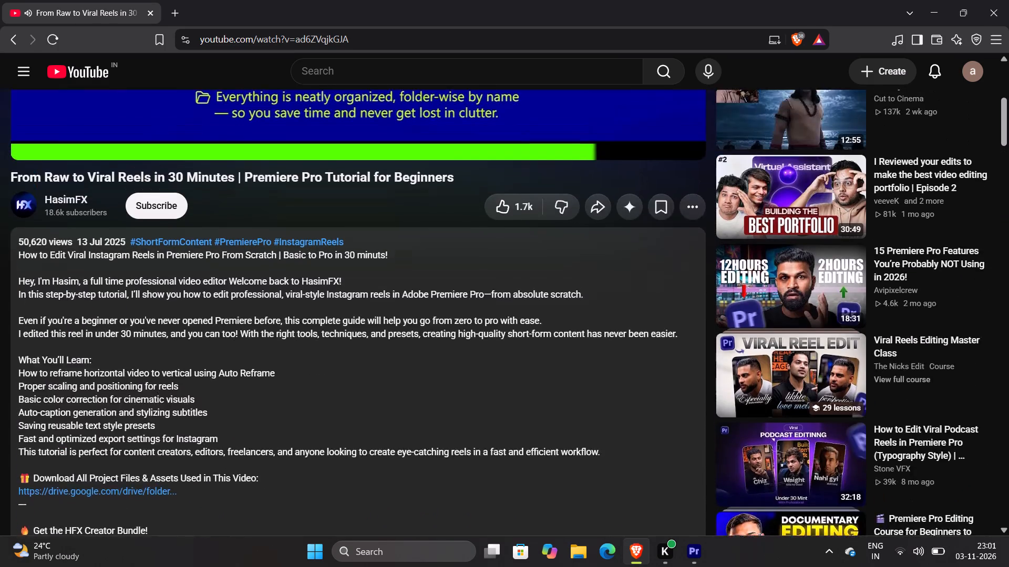
{"action": "scroll", "coordinate": [156, 429], "scroll_direction": "up", "scroll_amount": 8}
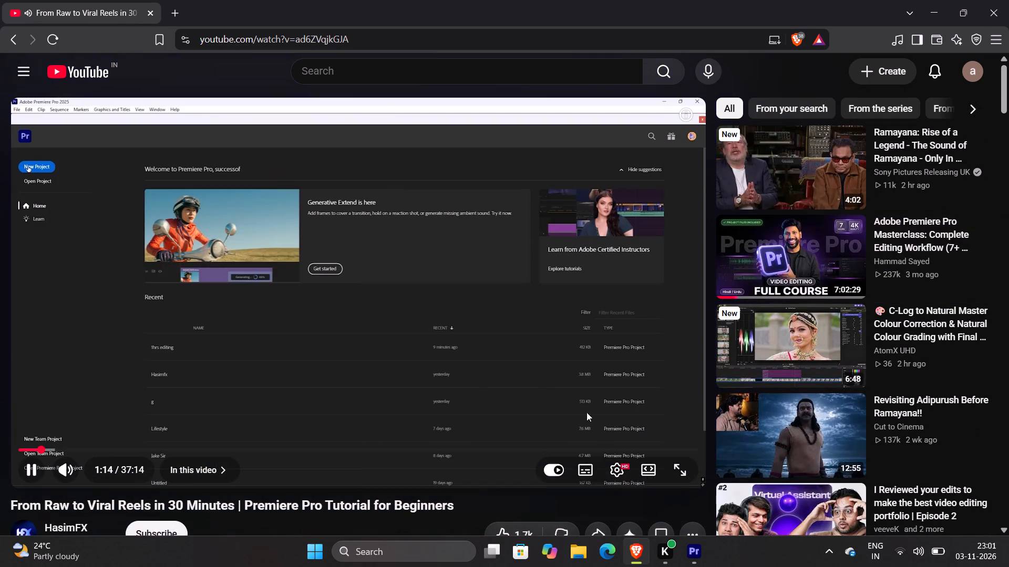
Watch the tutorial in full screen and pause it at about 2:47, where the ricky 6 clips sequence is shown.
{"action": "left_click", "coordinate": [686, 465]}
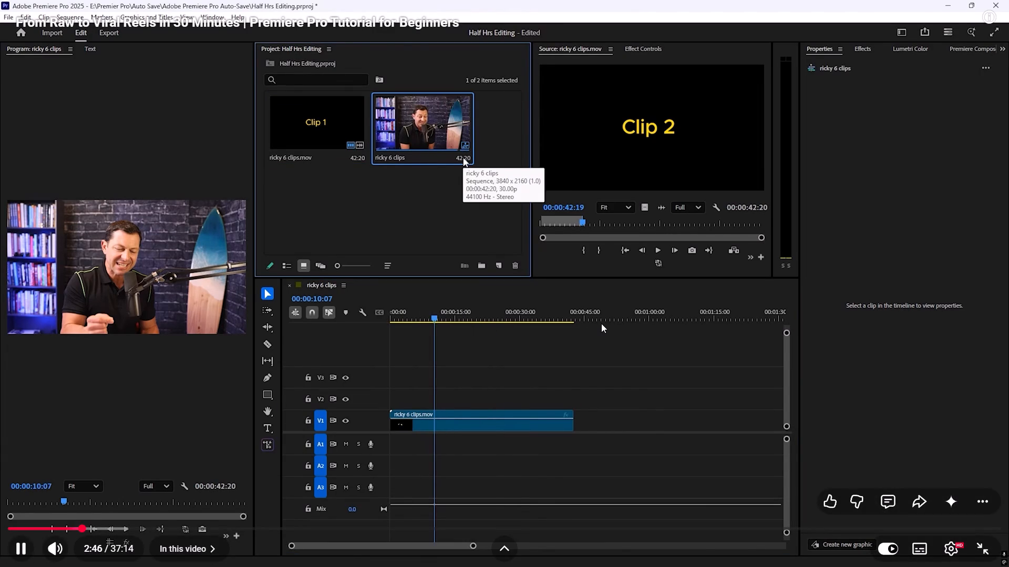
{"action": "left_click", "coordinate": [547, 335]}
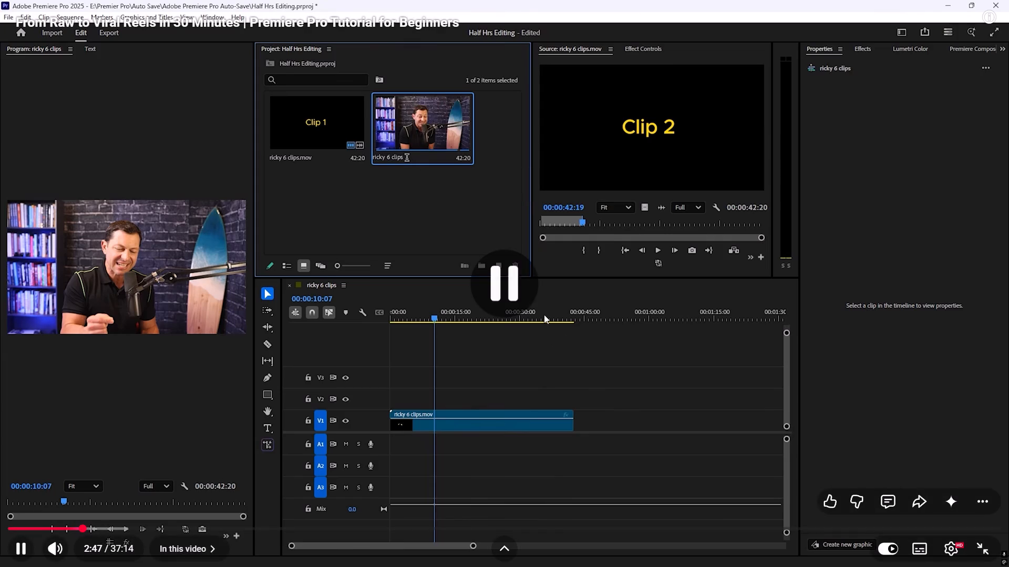
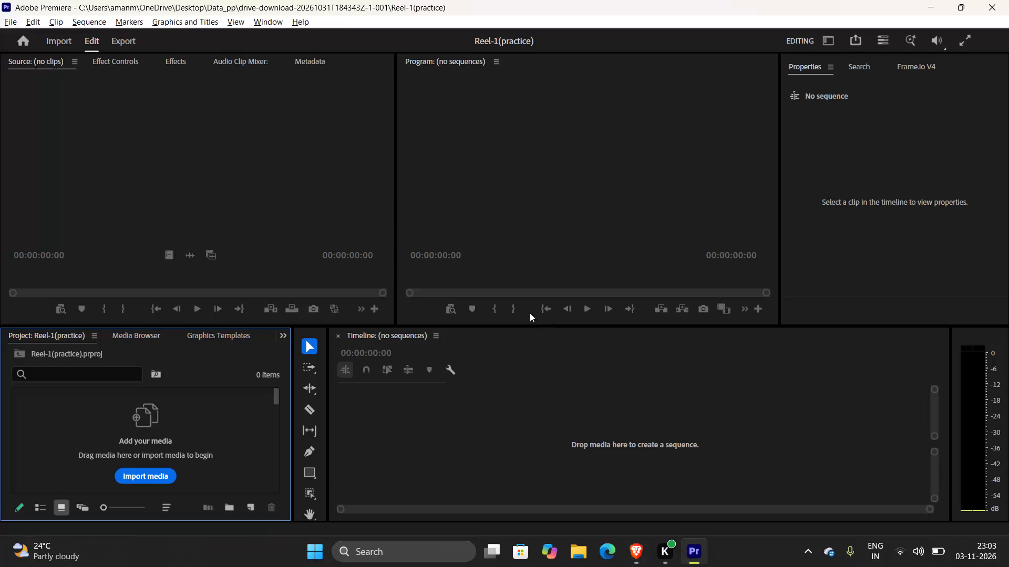
Start a media import and browse to the practice_Reel(02-11-2026) folder on the Desktop.
{"action": "left_click", "coordinate": [160, 474]}
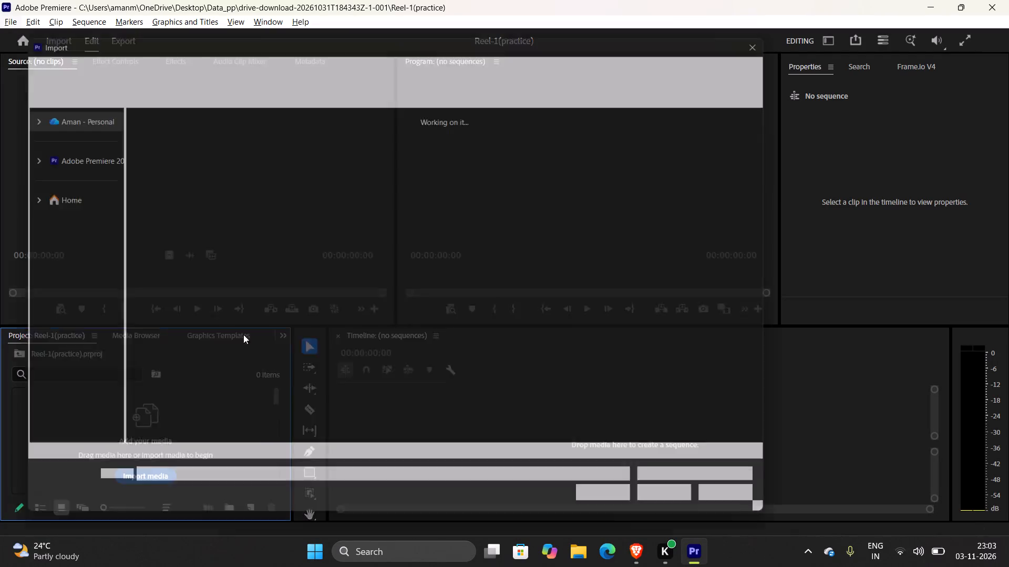
{"action": "left_click", "coordinate": [49, 142]}
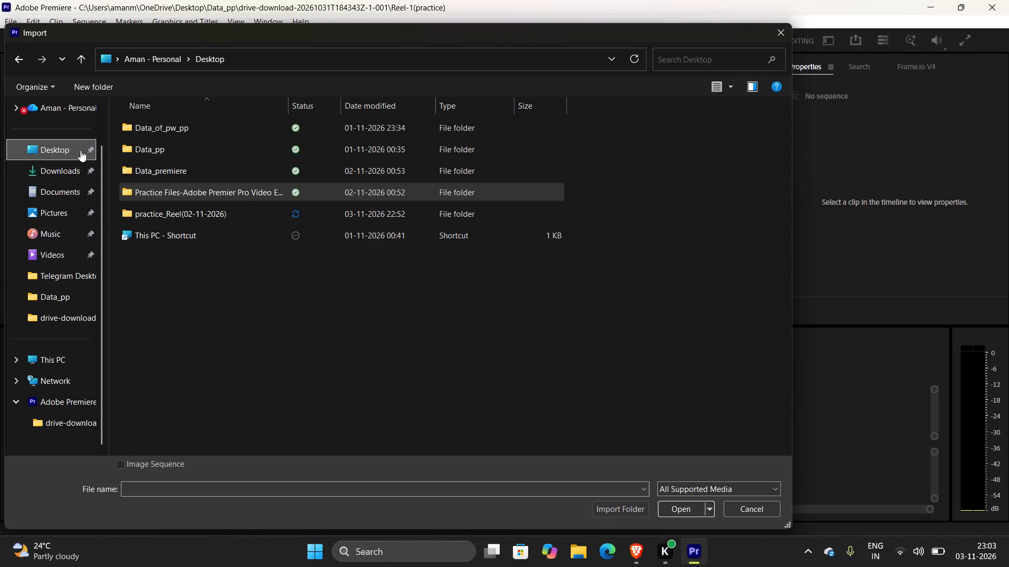
{"action": "double_click", "coordinate": [160, 186]}
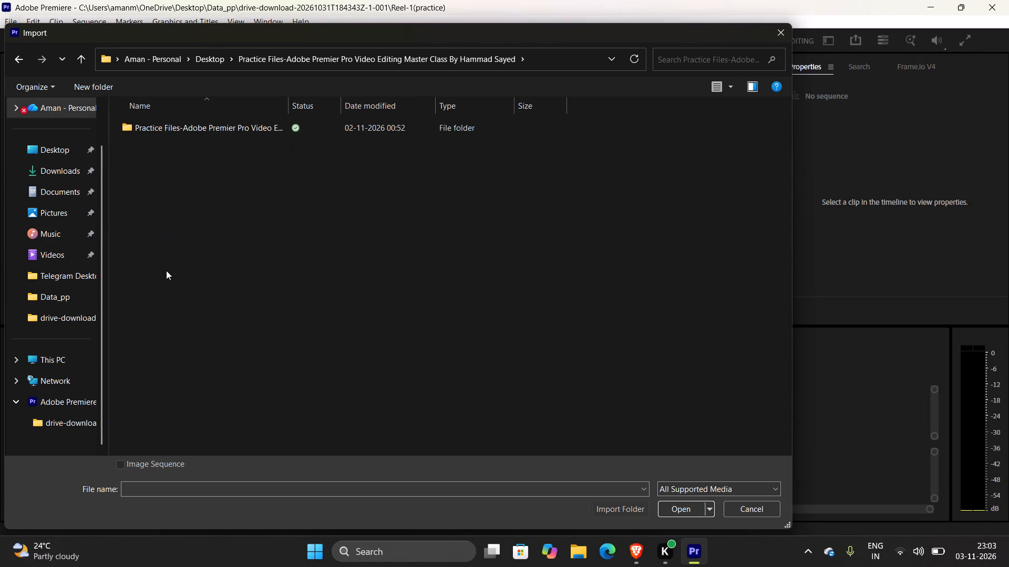
{"action": "left_click", "coordinate": [197, 139]}
{"action": "double_click", "coordinate": [197, 126]}
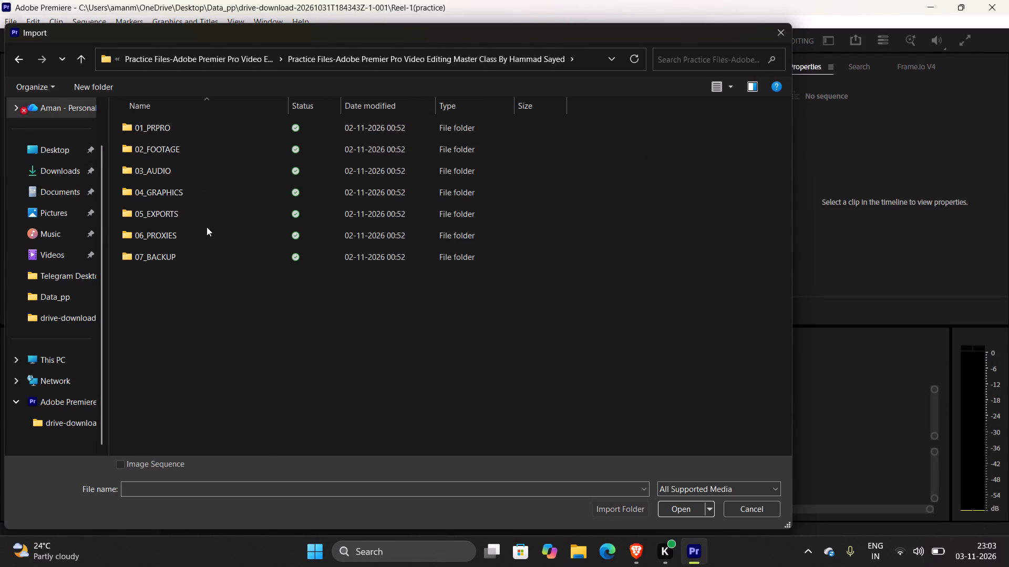
{"action": "double_click", "coordinate": [18, 64]}
{"action": "left_click", "coordinate": [18, 64]}
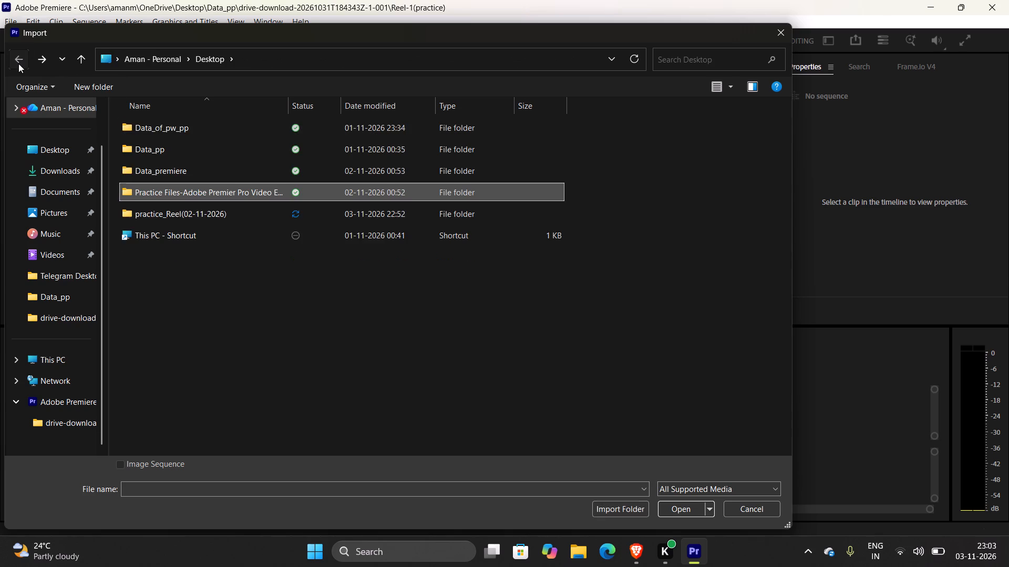
{"action": "left_click", "coordinate": [68, 163]}
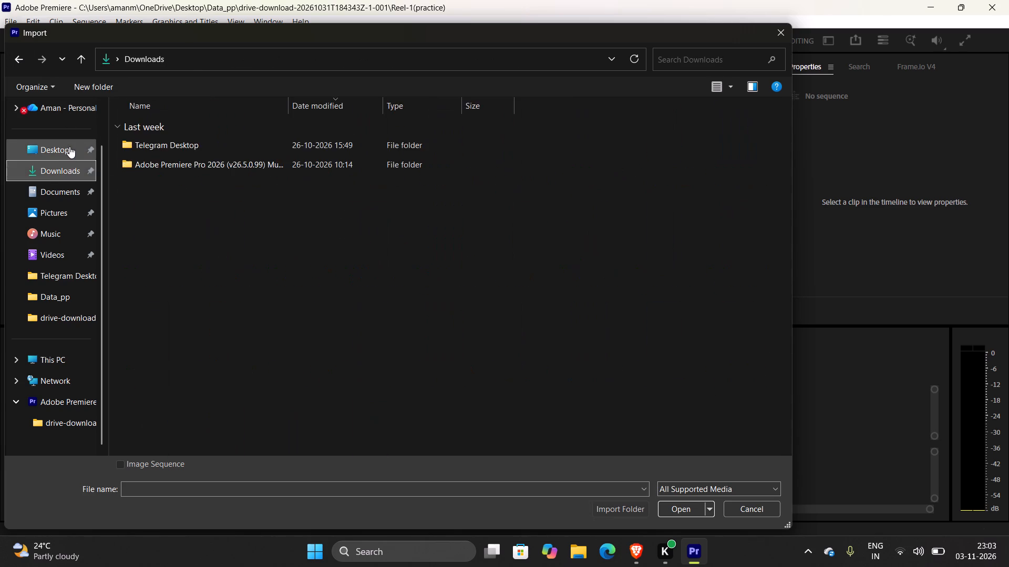
{"action": "left_click", "coordinate": [69, 146]}
{"action": "double_click", "coordinate": [203, 212]}
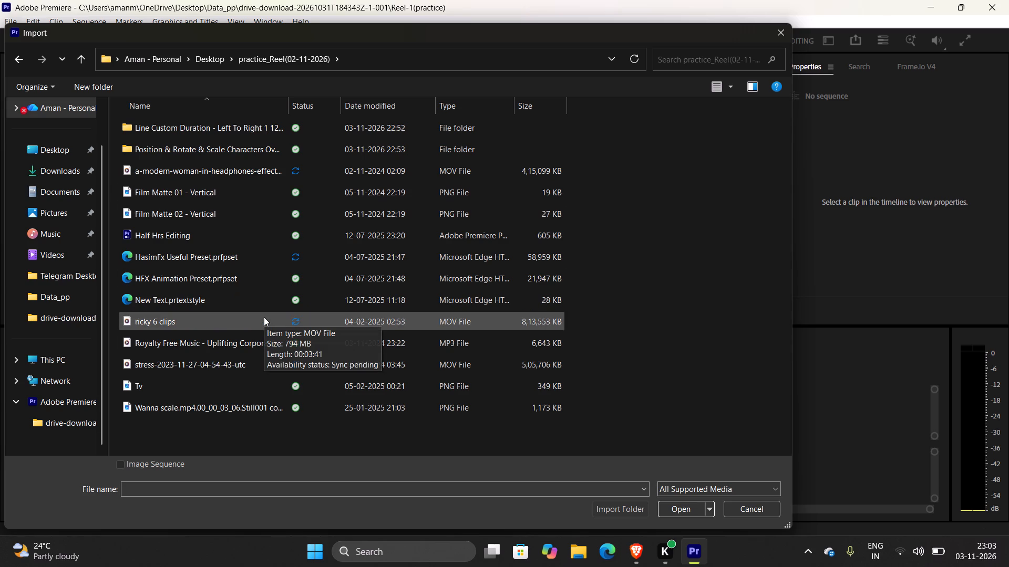
Open practice_Reel(02-11-2026) from the desktop, preview the ricky 6 clips video at several points in Media Player, and close the player.
{"action": "key", "text": "super+d"}
{"action": "double_click", "coordinate": [75, 281]}
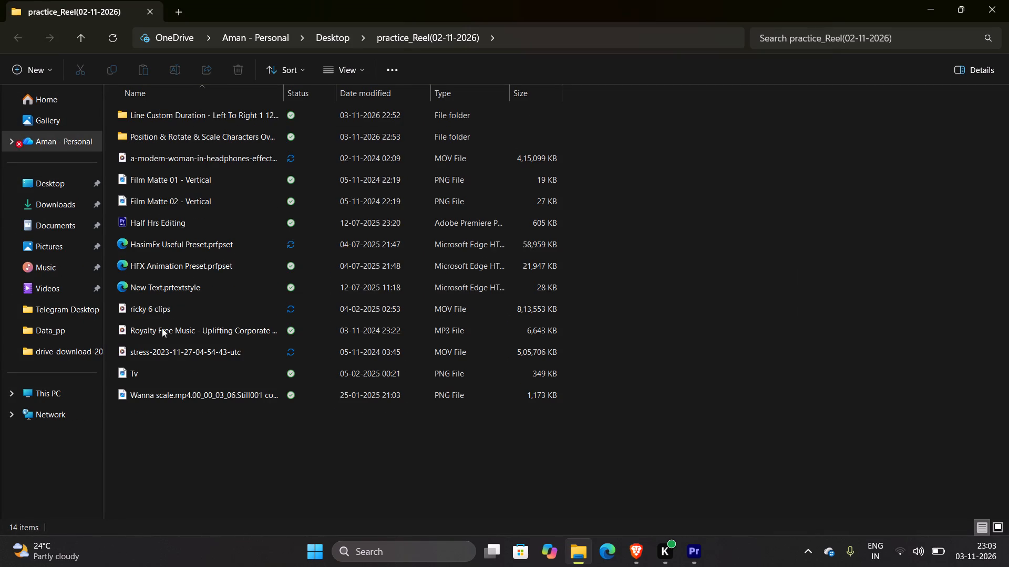
{"action": "double_click", "coordinate": [161, 314]}
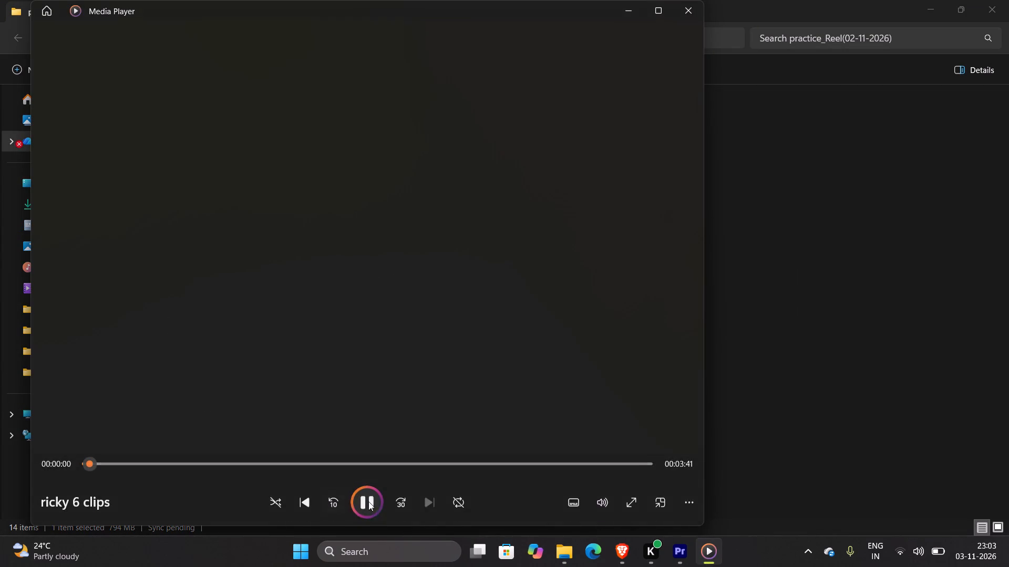
{"action": "left_click", "coordinate": [125, 456]}
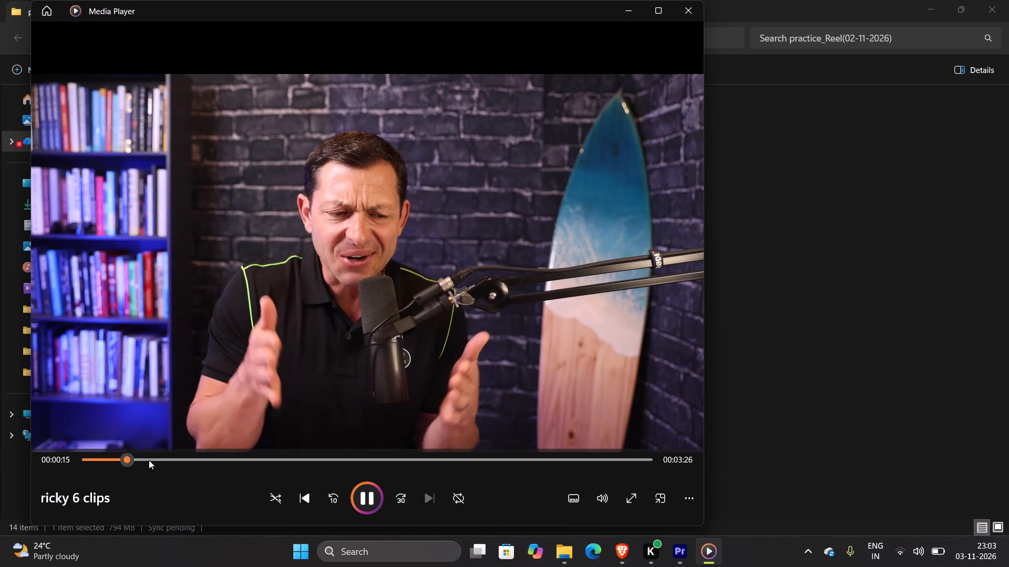
{"action": "left_click", "coordinate": [158, 460]}
{"action": "left_click", "coordinate": [183, 463]}
{"action": "left_click", "coordinate": [208, 458]}
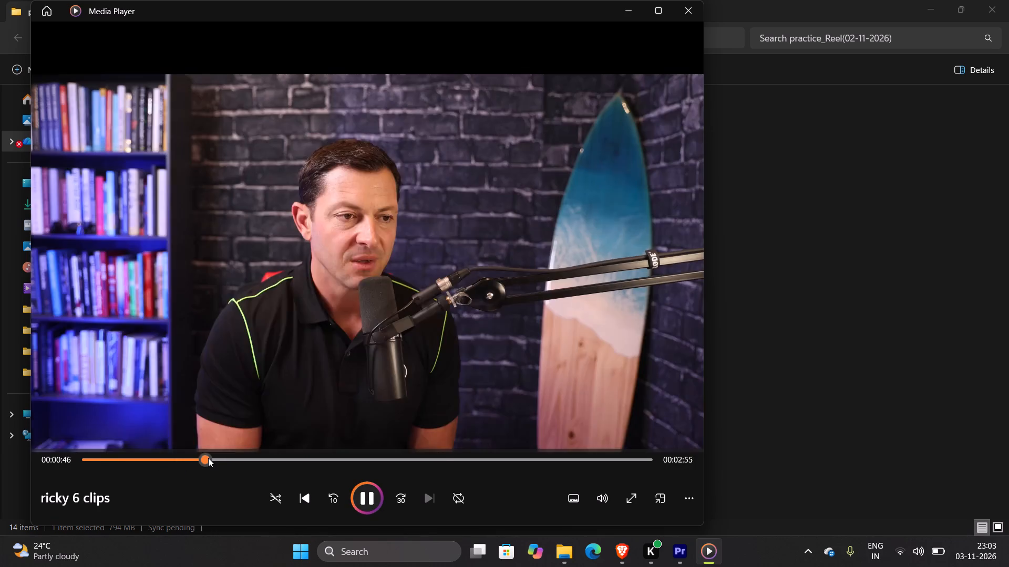
{"action": "left_click_drag", "start_coordinate": [208, 458], "coordinate": [149, 451]}
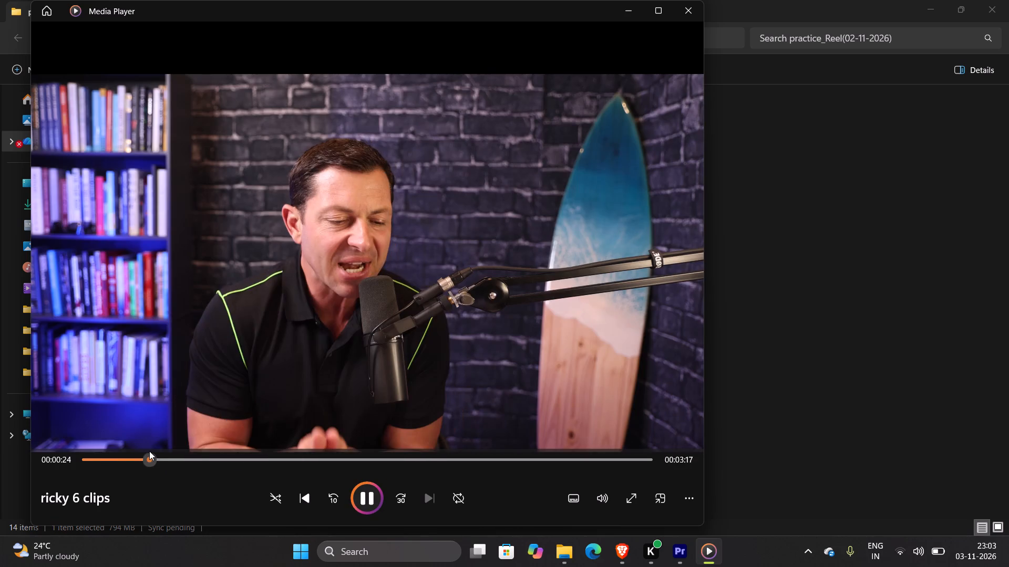
{"action": "left_click_drag", "start_coordinate": [149, 451], "coordinate": [208, 441]}
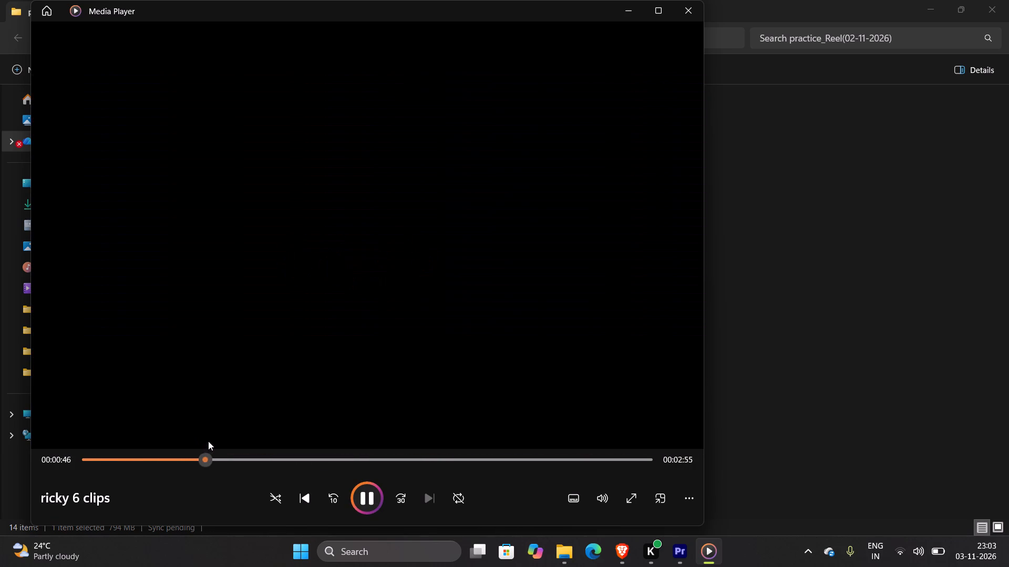
{"action": "left_click_drag", "start_coordinate": [208, 441], "coordinate": [188, 439]}
{"action": "left_click_drag", "start_coordinate": [192, 454], "coordinate": [0, 460]}
{"action": "left_click", "coordinate": [357, 501]}
{"action": "scroll", "coordinate": [388, 419], "scroll_direction": "up", "scroll_amount": 5}
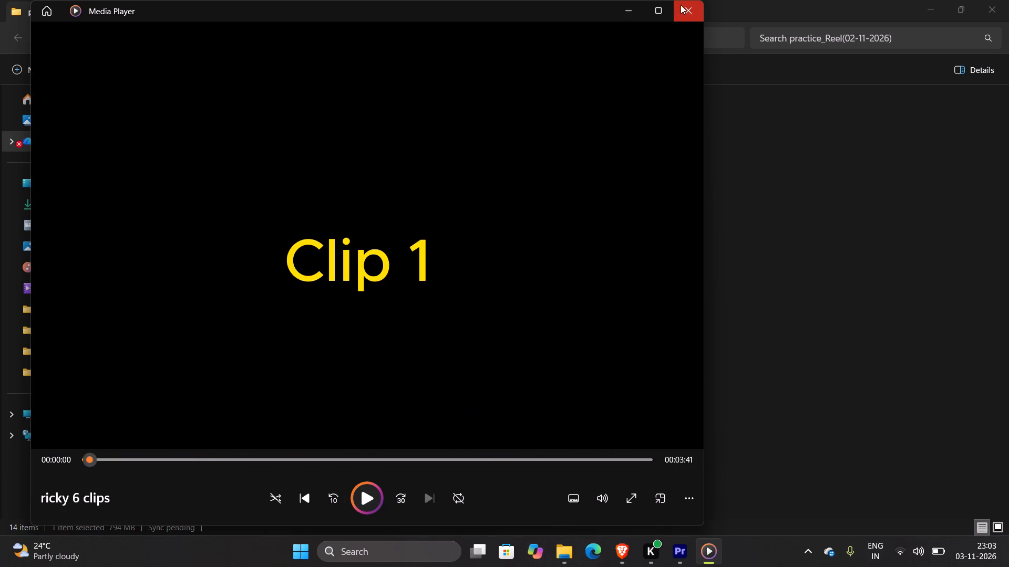
{"action": "left_click", "coordinate": [684, 3]}
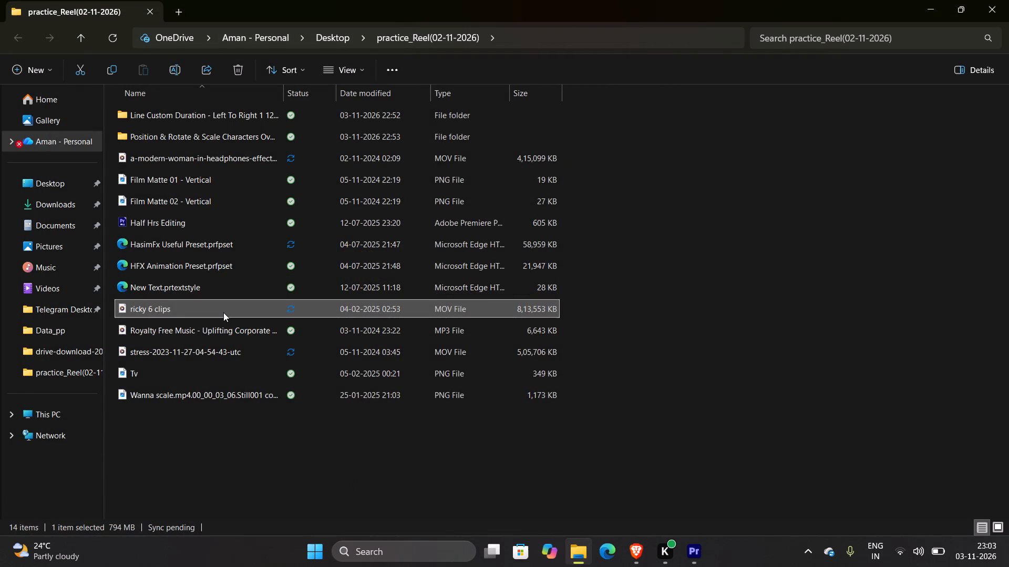
Open the Royalty Free Music - Uplifting Corporate MP3 with VLC media player and make VLC the permanent app for .mp3 files.
{"action": "triple_click", "coordinate": [203, 339]}
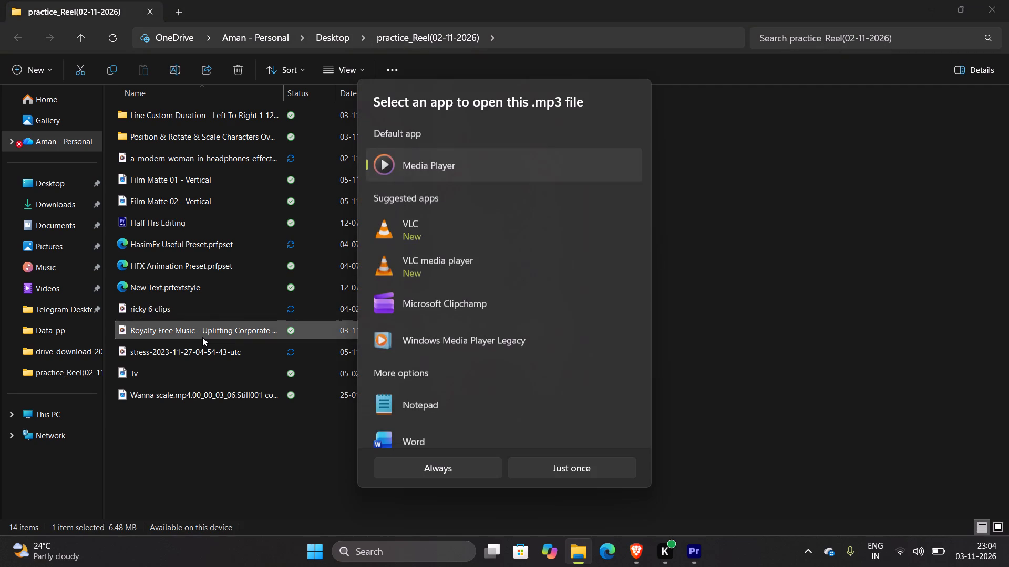
{"action": "triple_click", "coordinate": [171, 328]}
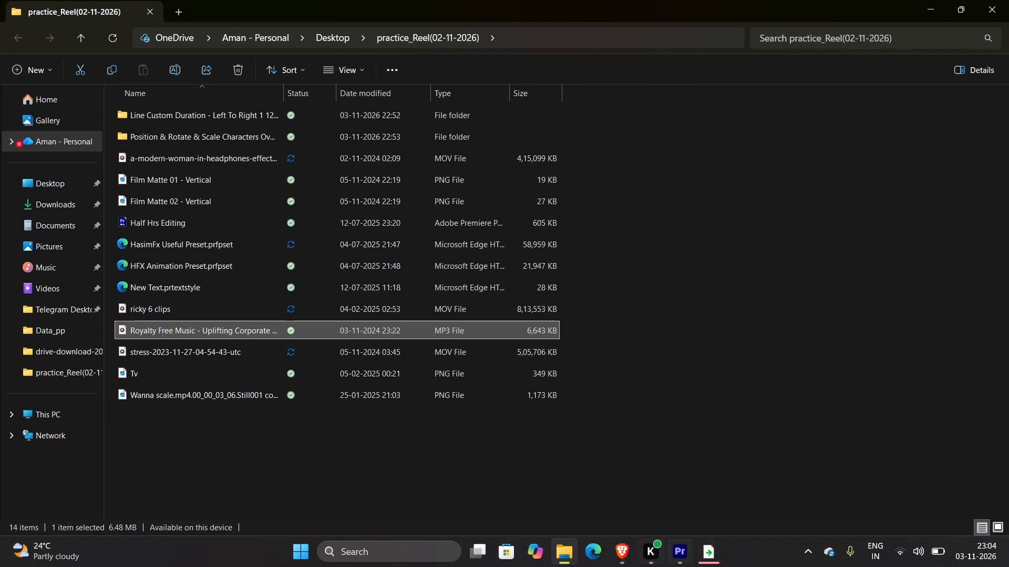
{"action": "left_click", "coordinate": [718, 552]}
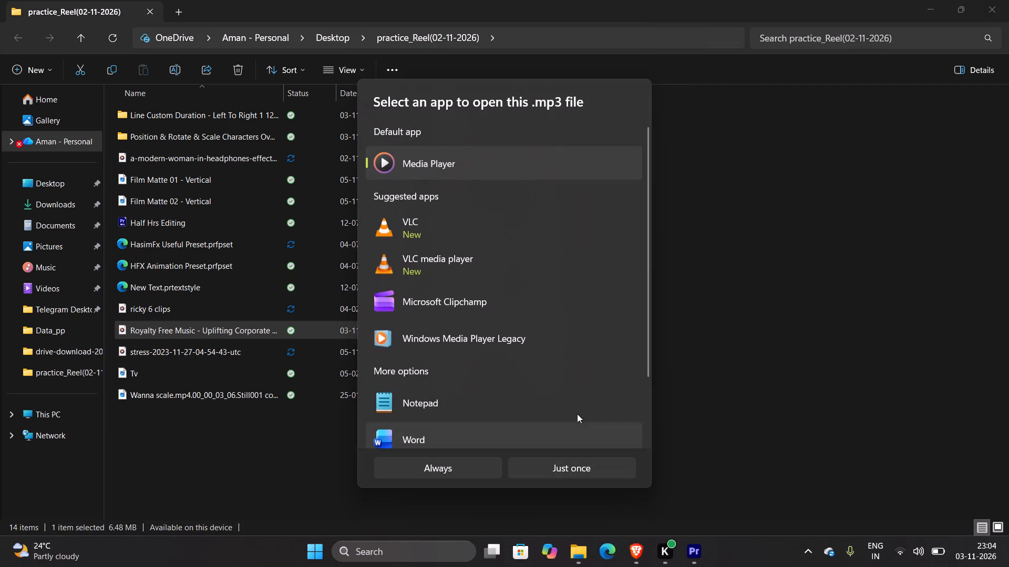
{"action": "left_click", "coordinate": [484, 267]}
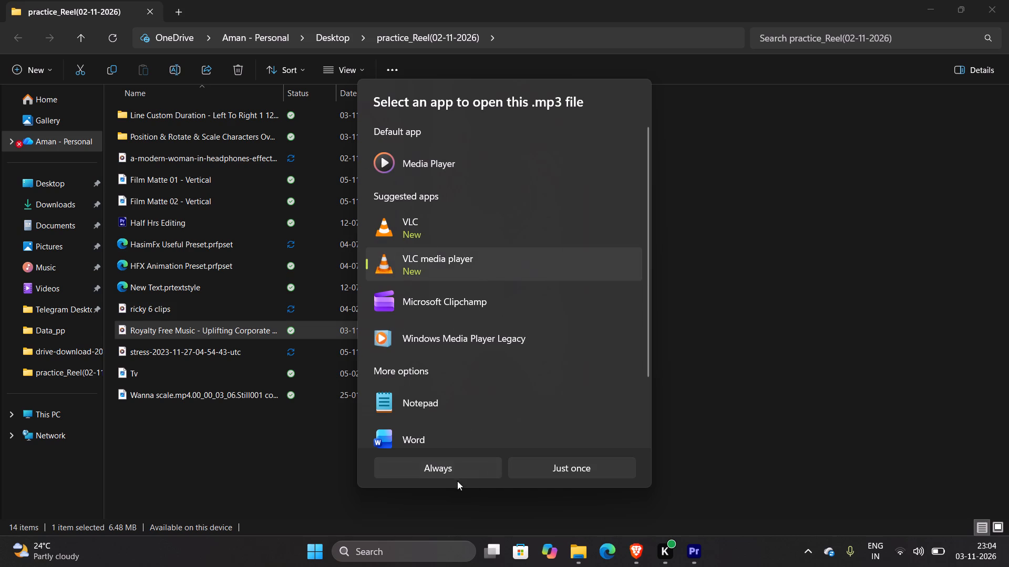
{"action": "left_click", "coordinate": [461, 475]}
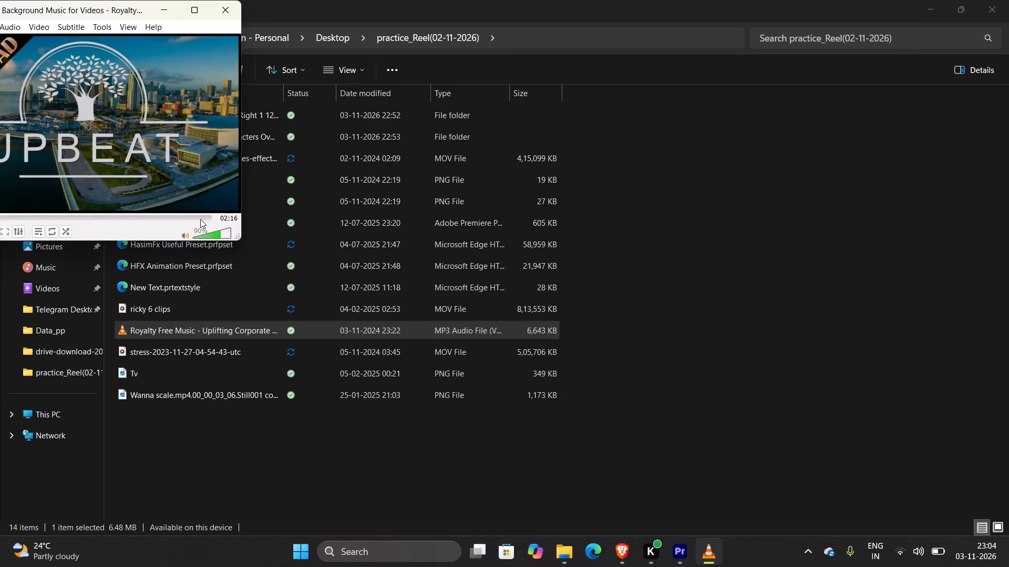
Preview the music track maximized in VLC, skipping ahead and pausing at about 0:16, and close VLC and the folder window.
{"action": "left_click", "coordinate": [202, 8]}
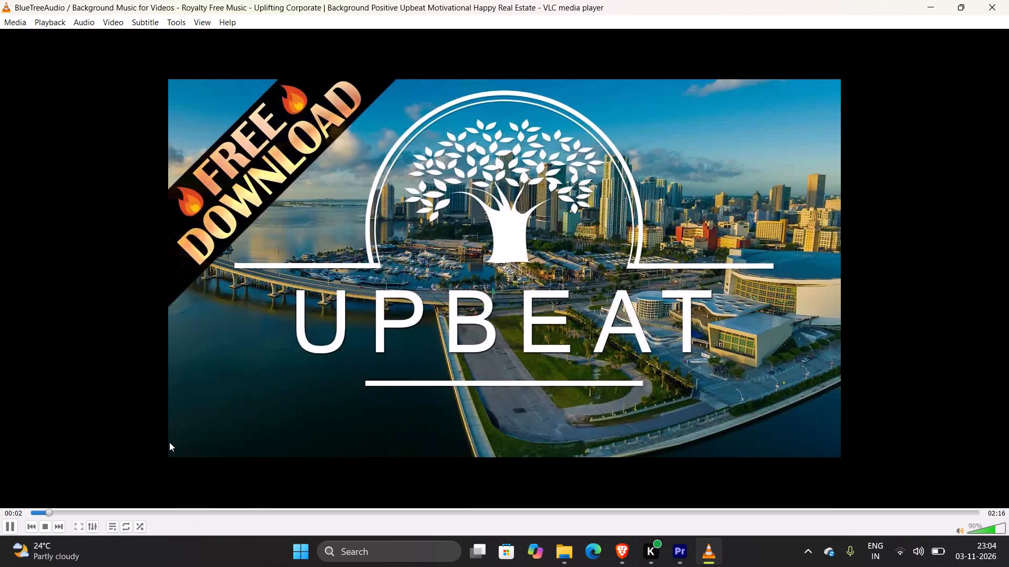
{"action": "left_click", "coordinate": [123, 511]}
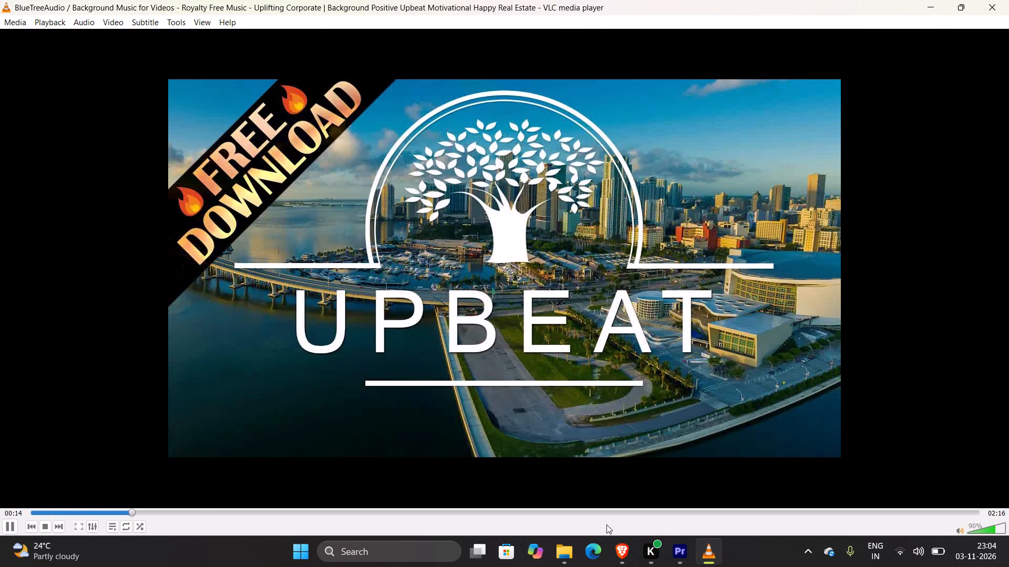
{"action": "left_click", "coordinate": [12, 527]}
{"action": "left_click", "coordinate": [1008, 0]}
{"action": "left_click", "coordinate": [1008, 0]}
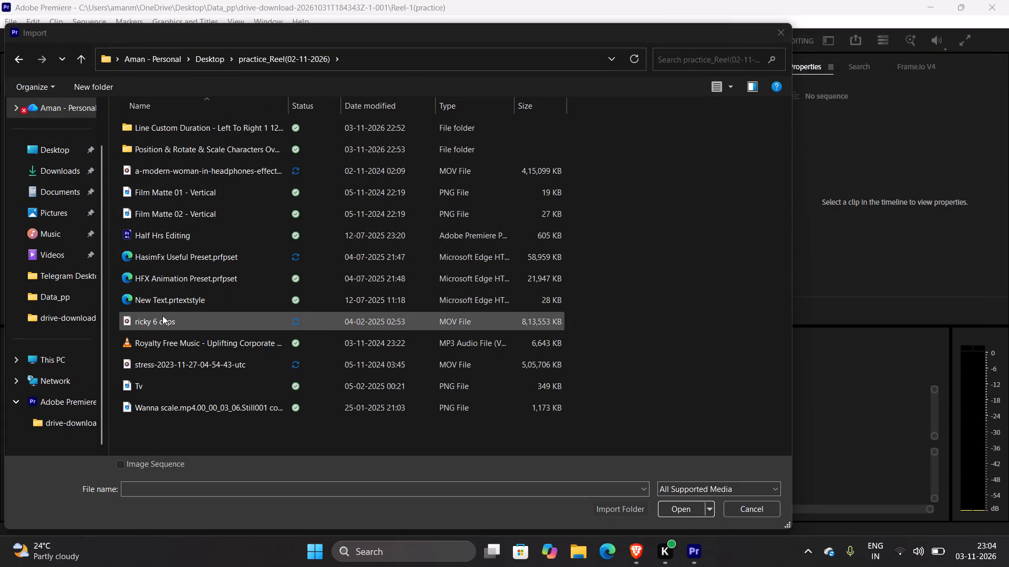
Import the ricky 6 clips MOV file into the Reel-1(practice) project.
{"action": "left_click", "coordinate": [162, 320]}
{"action": "left_click", "coordinate": [692, 510]}
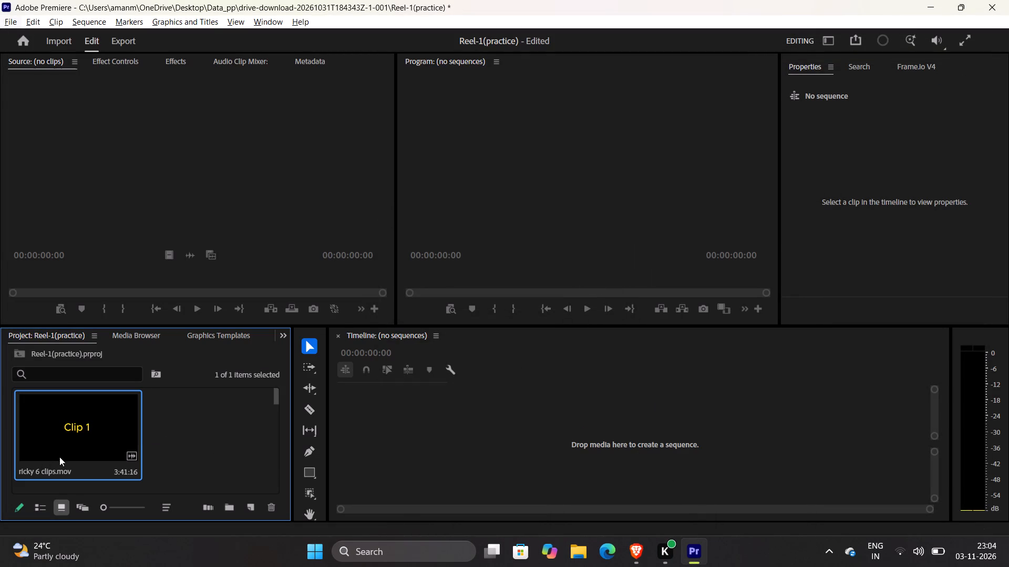
Load ricky 6 clips.mov in the Source monitor, play it briefly, and return its playhead to 00:00:00:00.
{"action": "double_click", "coordinate": [77, 458]}
{"action": "double_click", "coordinate": [77, 435]}
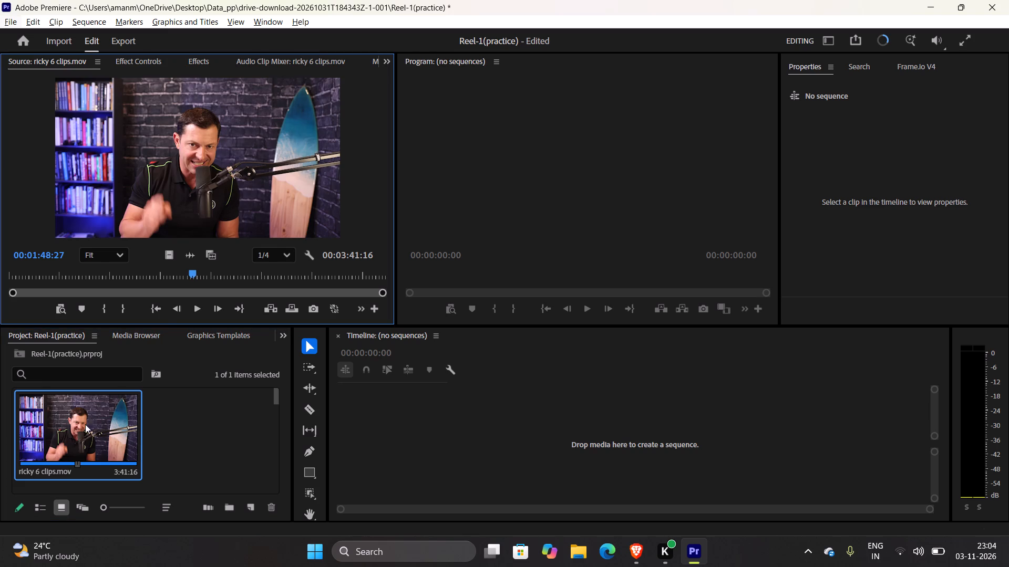
{"action": "left_click", "coordinate": [200, 305]}
{"action": "left_click", "coordinate": [200, 305]}
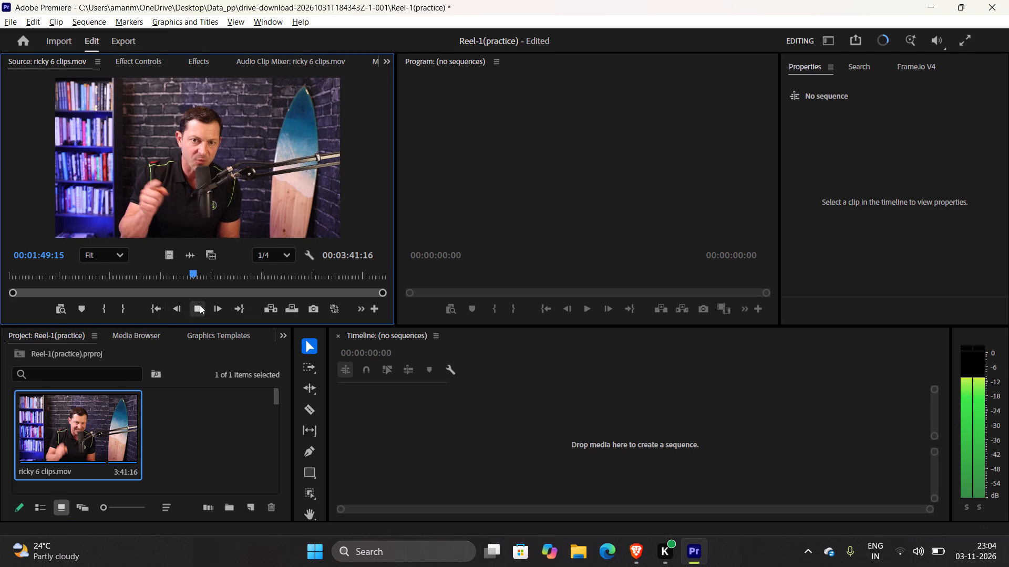
{"action": "left_click_drag", "start_coordinate": [196, 272], "coordinate": [0, 293]}
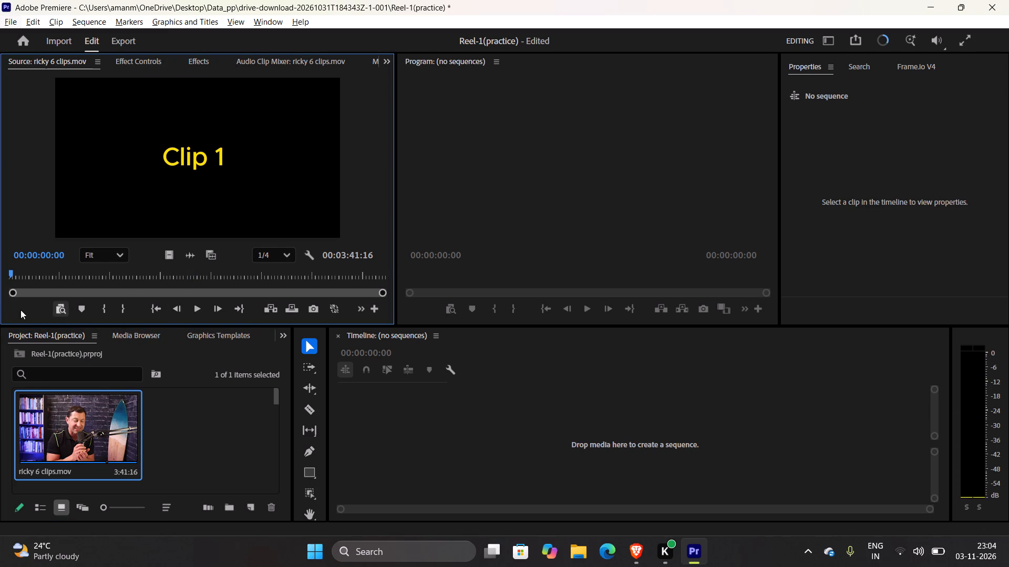
{"action": "left_click_drag", "start_coordinate": [10, 279], "coordinate": [2, 279]}
Switch to the tutorial in the Brave browser and check its clip setup at about 2:48.
{"action": "key", "text": "alt+Tab"}
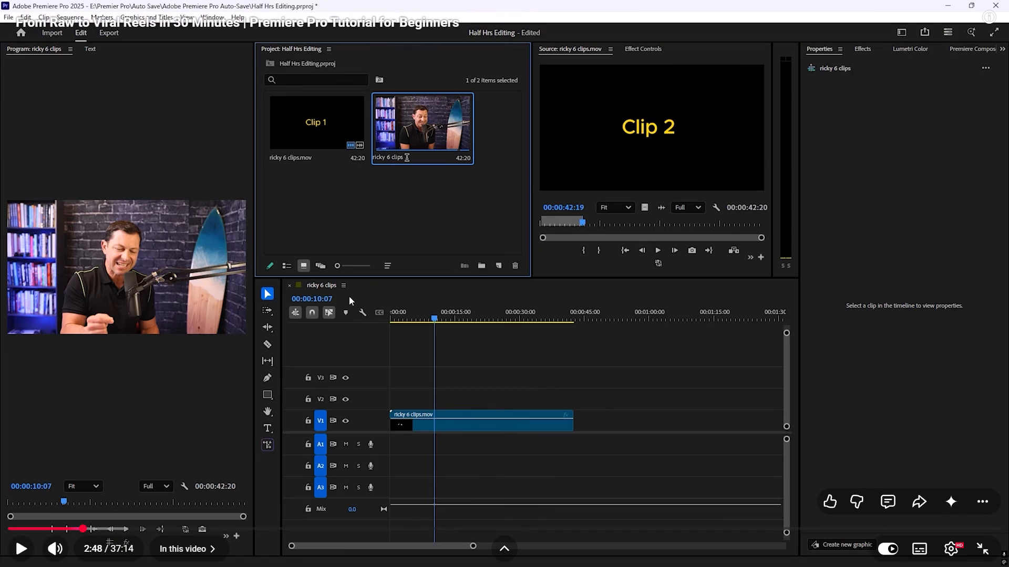
{"action": "key", "text": "space"}
{"action": "key", "text": "space"}
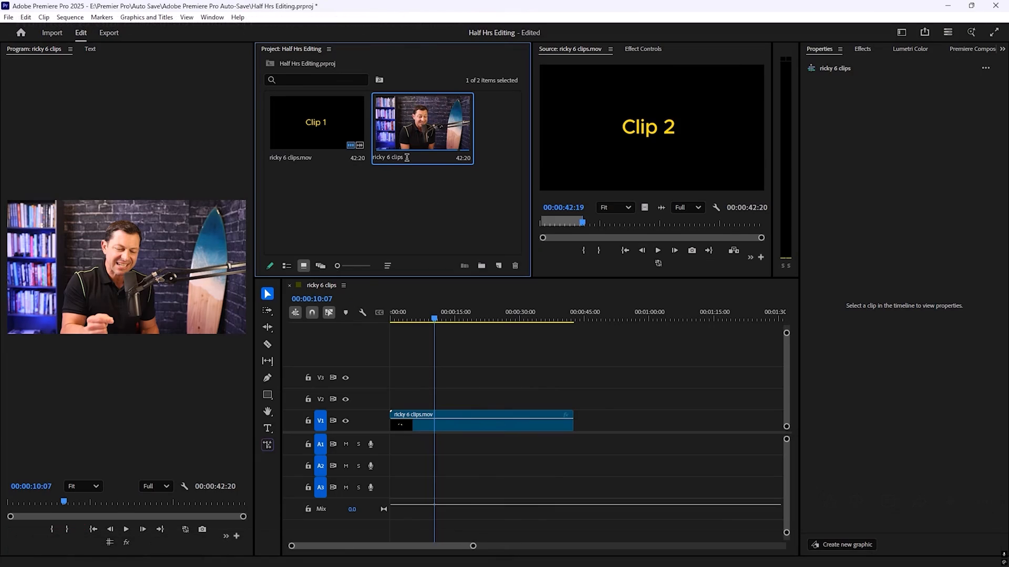
Return to Premiere Pro and mark the Source clip's In point at 00:00:05:02, where Clip 1's footage starts after its title.
{"action": "key", "text": "alt+Tab"}
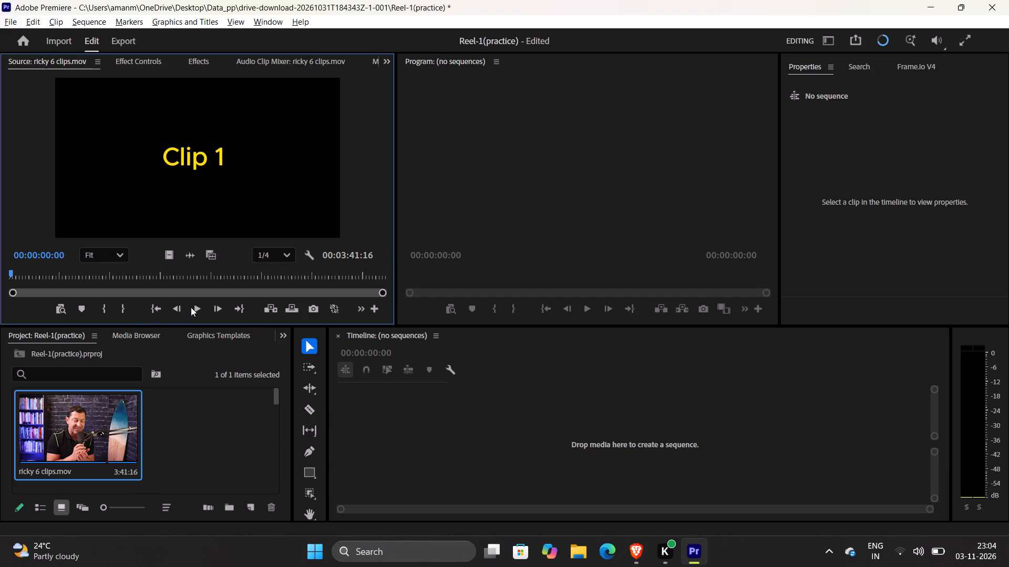
{"action": "left_click", "coordinate": [192, 307]}
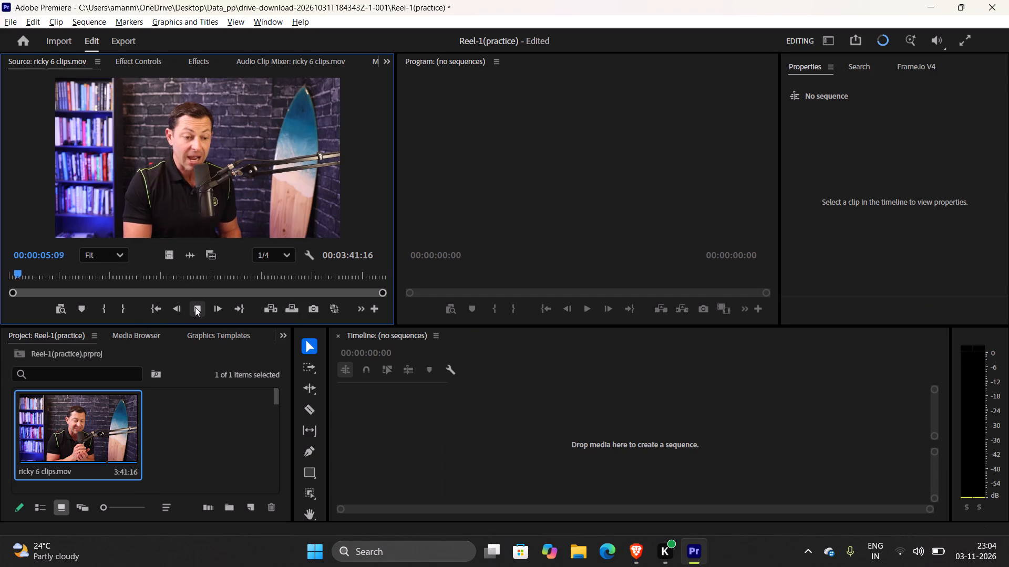
{"action": "key", "text": "Left"}
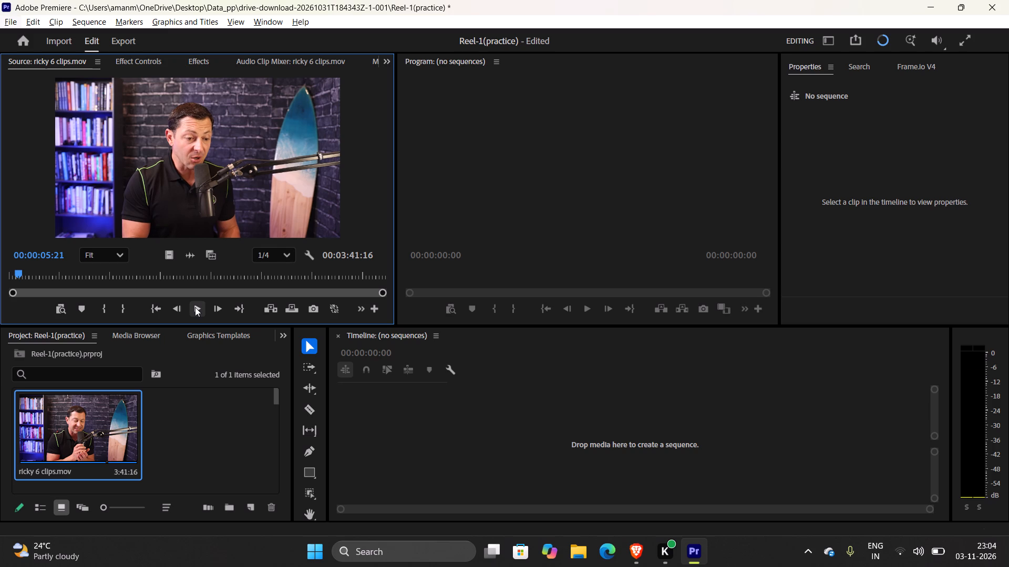
{"action": "key", "text": "Left"}
{"action": "key", "text": "Left"}
{"action": "key", "text": "Left"}
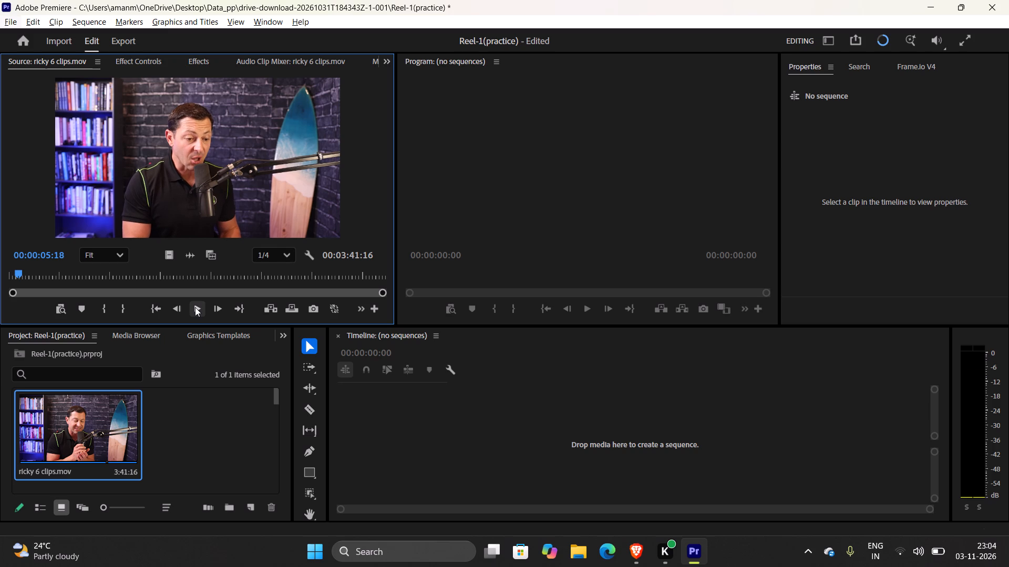
{"action": "key", "text": "Left"}
{"action": "key", "text": "Left"}
{"action": "key", "text": "Left"}
{"action": "key", "text": "Left"}
{"action": "key", "text": "Left"}
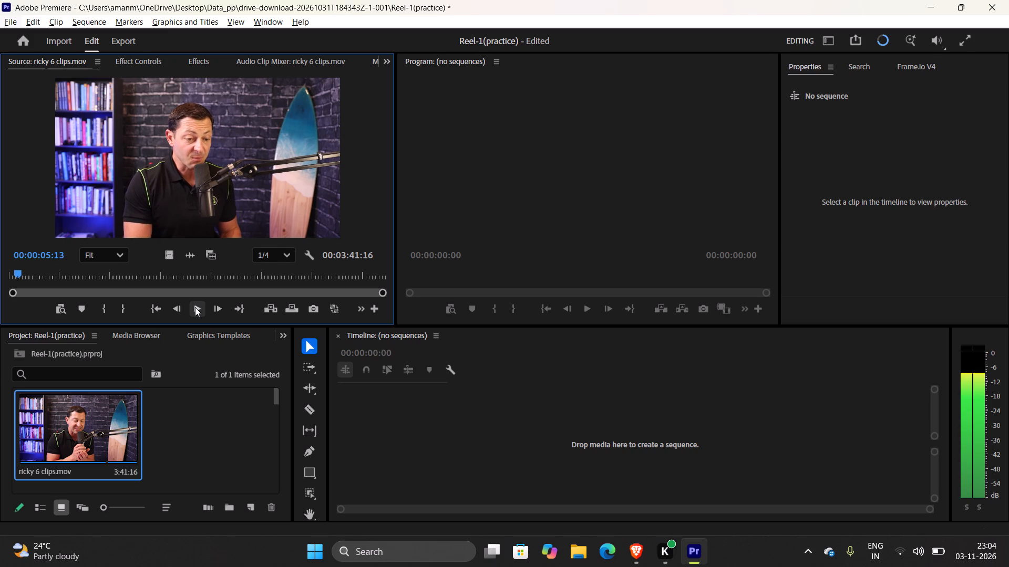
{"action": "key", "text": "Left"}
{"action": "key", "text": "Left"}
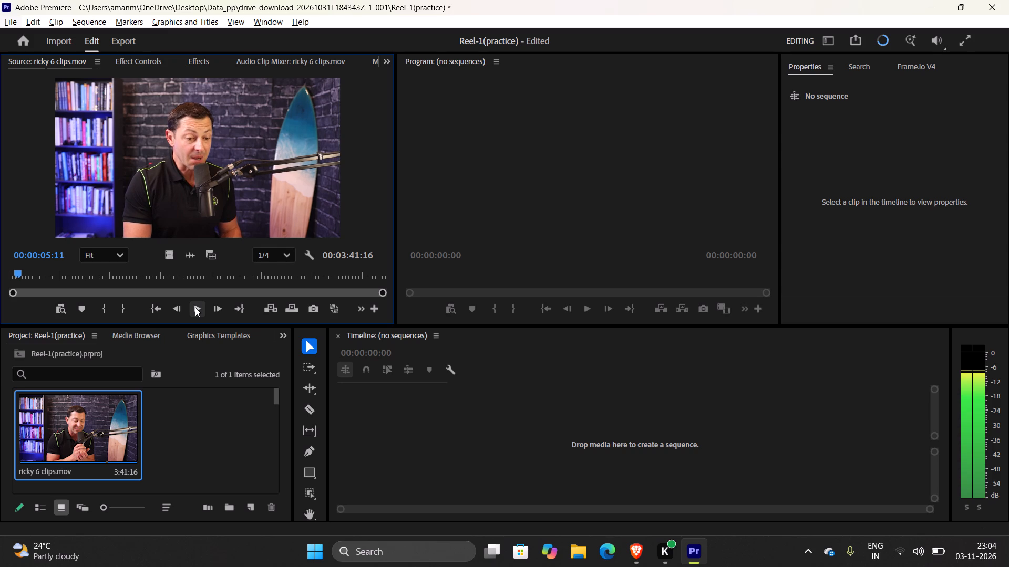
{"action": "left_click", "coordinate": [195, 307]}
{"action": "left_click", "coordinate": [195, 307]}
{"action": "key", "text": "Left"}
{"action": "key", "text": "Left"}
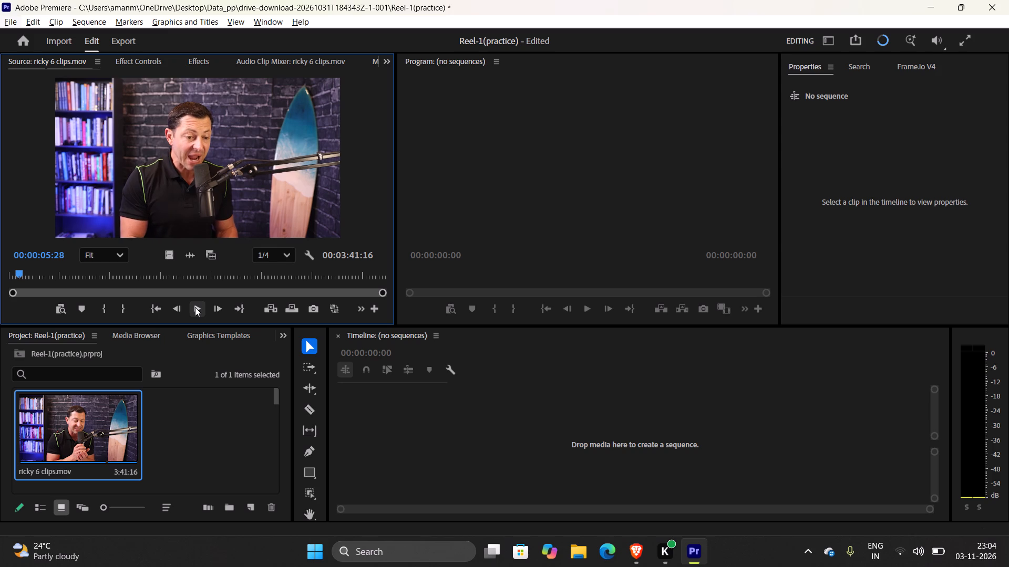
{"action": "key", "text": "Left"}
{"action": "key", "text": "Left"}
{"action": "key", "text": "Left"}
{"action": "key", "text": "Left"}
{"action": "key", "text": "Left"}
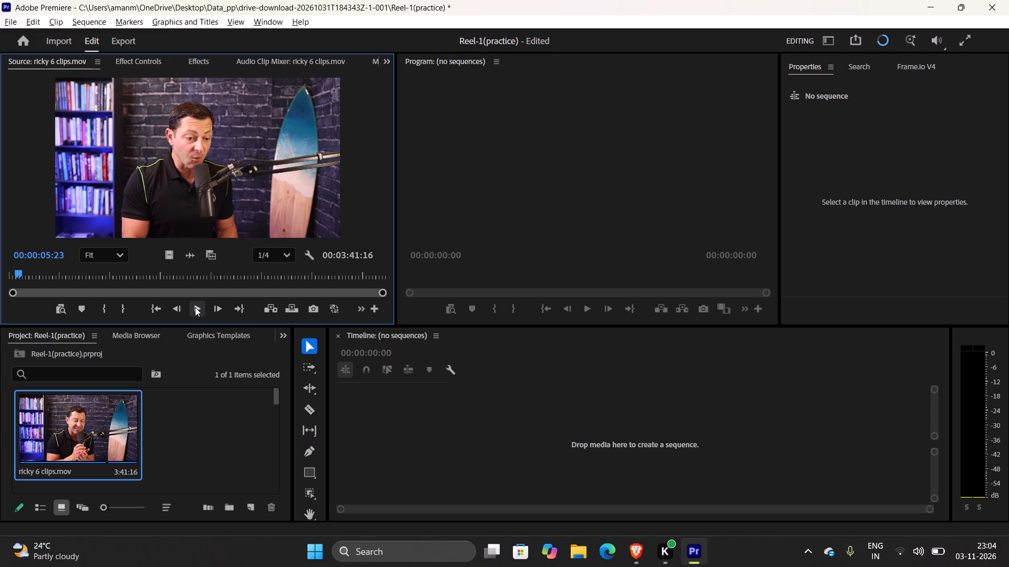
{"action": "key", "text": "Left"}
{"action": "key", "text": "Left"}
{"action": "key", "text": "Left"}
{"action": "key", "text": "Left"}
{"action": "key", "text": "Left"}
{"action": "key", "text": "Left"}
{"action": "key", "text": "Left"}
{"action": "key", "text": "Left"}
{"action": "key", "text": "Left"}
{"action": "key", "text": "Left"}
{"action": "key", "text": "Left"}
{"action": "key", "text": "Left"}
{"action": "key", "text": "Left"}
{"action": "key", "text": "Left"}
{"action": "key", "text": "Left"}
{"action": "key", "text": "Left"}
{"action": "key", "text": "Left"}
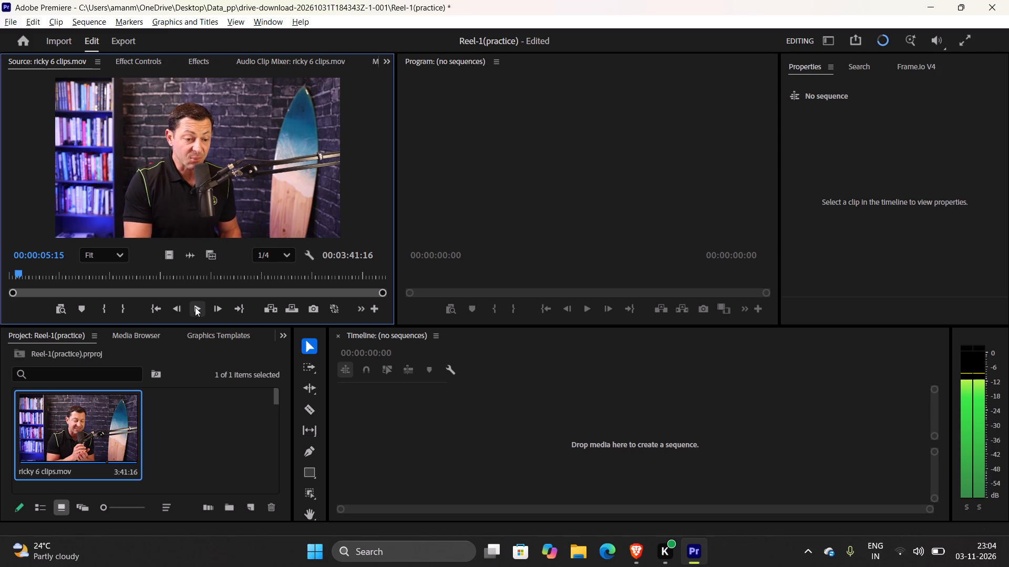
{"action": "key", "text": "Left"}
{"action": "key", "text": "Left"}
{"action": "key", "text": "Left"}
{"action": "key", "text": "Left"}
{"action": "key", "text": "Left"}
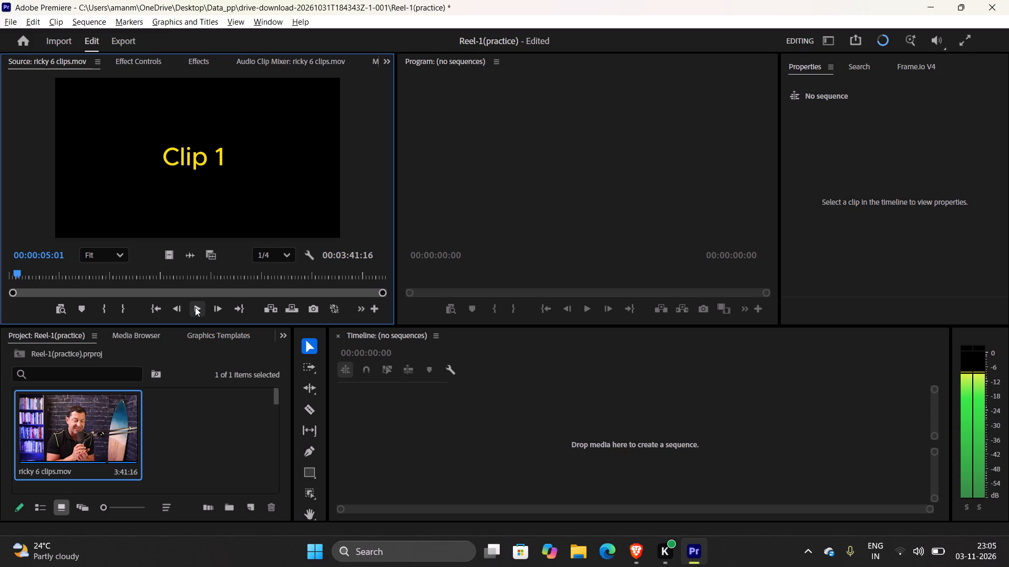
{"action": "key", "text": "space"}
{"action": "key", "text": "space"}
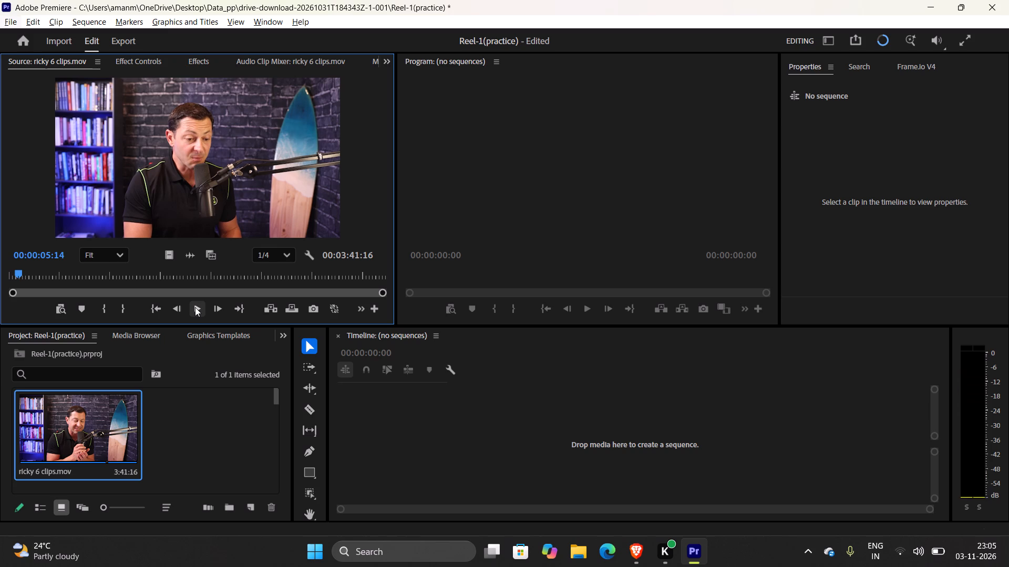
{"action": "key", "text": "Left"}
{"action": "key", "text": "Left"}
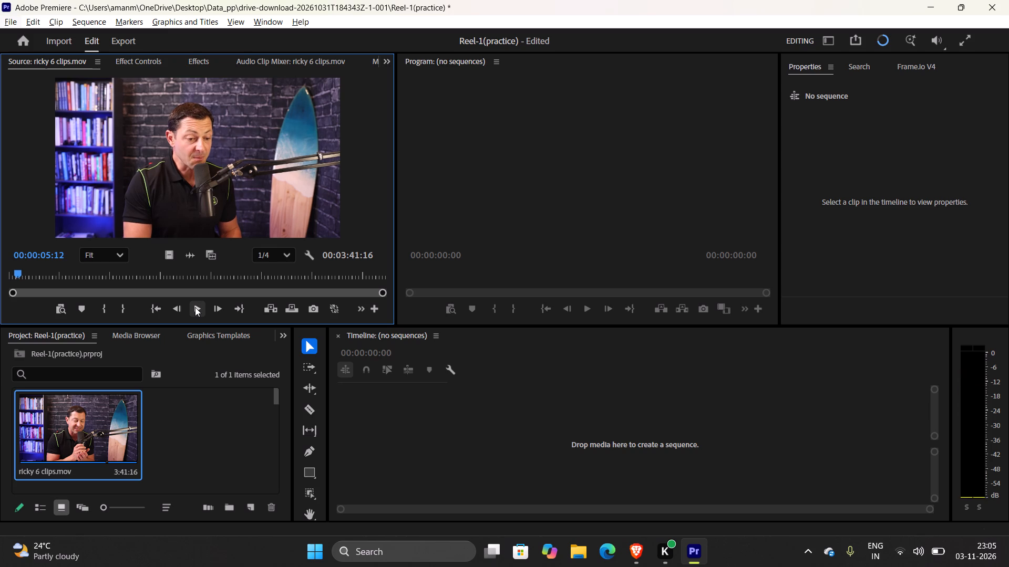
{"action": "key", "text": "Left"}
{"action": "key", "text": "Left"}
{"action": "key", "text": "Left"}
{"action": "key", "text": "Left"}
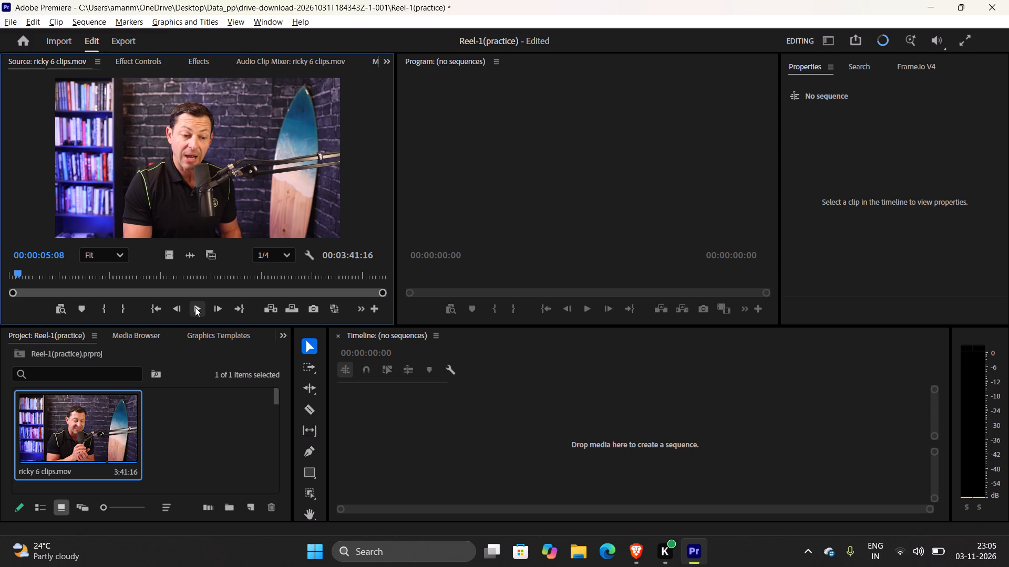
{"action": "key", "text": "i"}
{"action": "key", "text": "Left"}
{"action": "key", "text": "Left"}
{"action": "key", "text": "Left"}
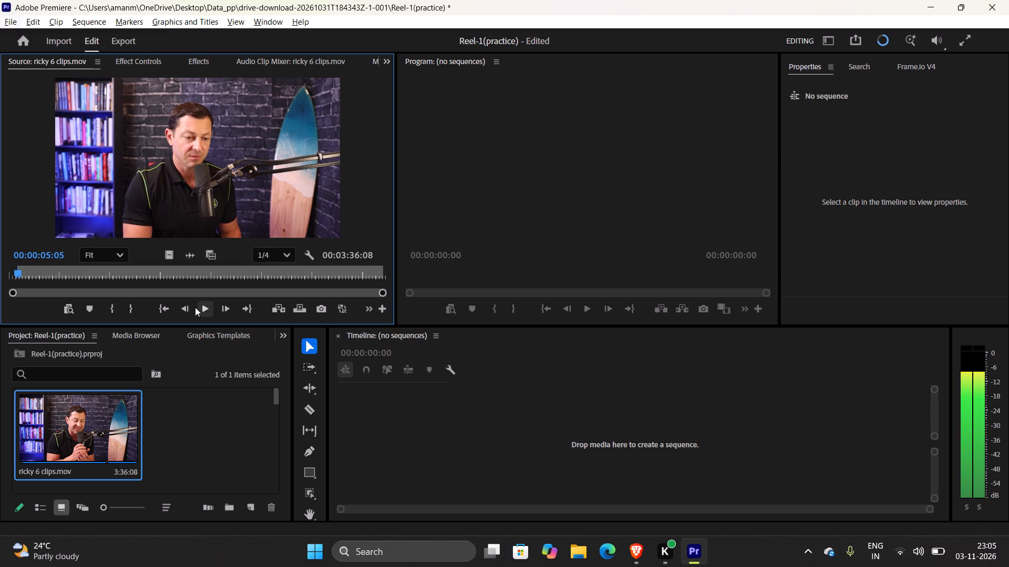
{"action": "key", "text": "Left"}
{"action": "key", "text": "i"}
{"action": "key", "text": "Left"}
{"action": "key", "text": "Left"}
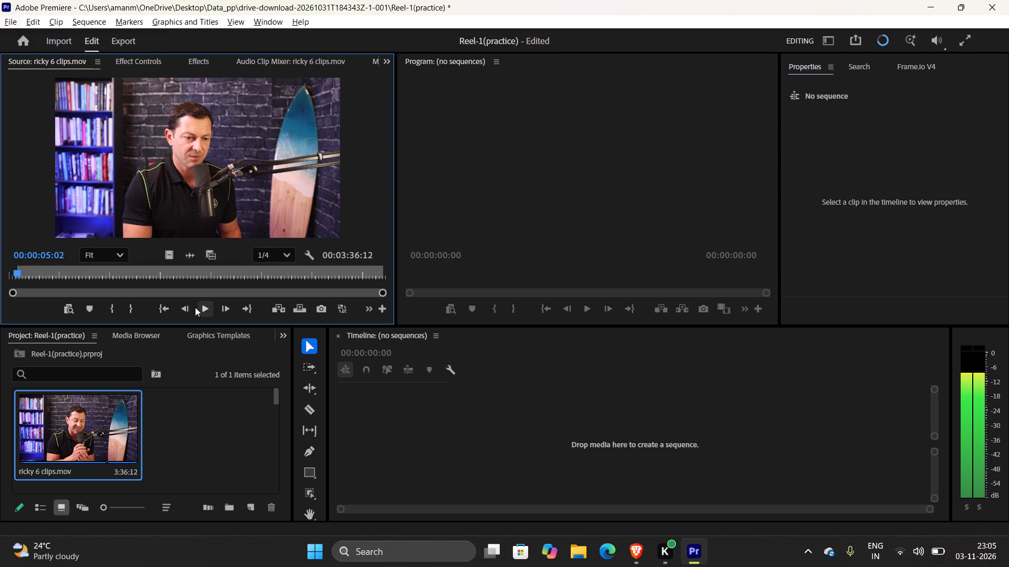
{"action": "key", "text": "Left"}
{"action": "key", "text": "Right"}
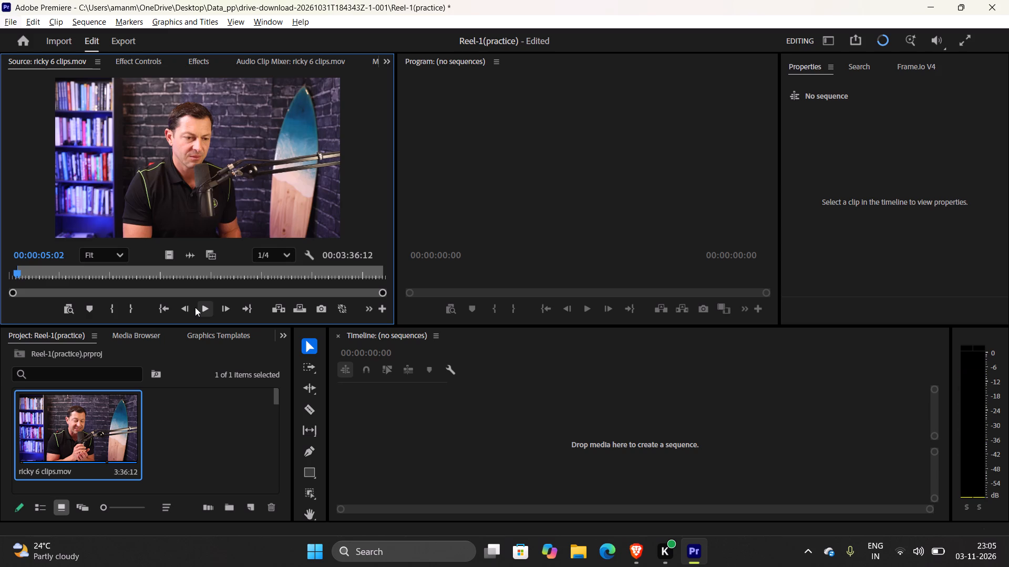
{"action": "key", "text": "i"}
Play through Clip 1 and mark the Source clip's Out point at 00:00:41:16, just before the Clip 2 title.
{"action": "key", "text": "space"}
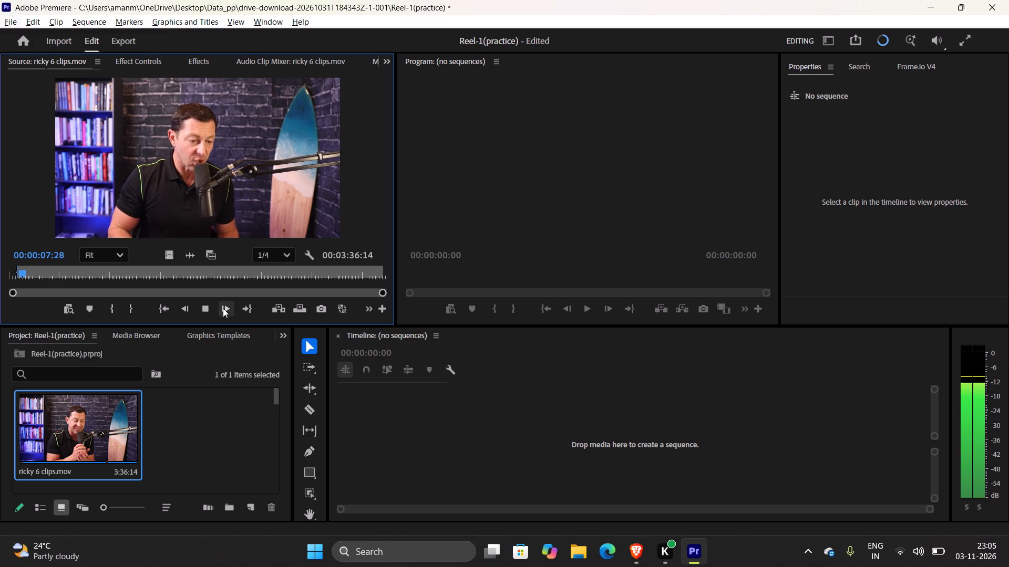
{"action": "key", "text": "l"}
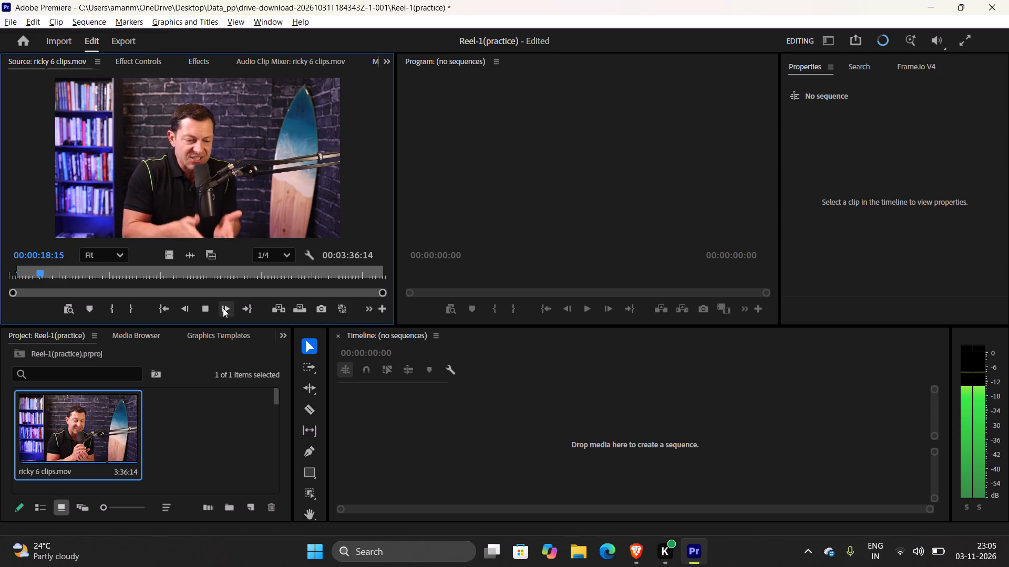
{"action": "key", "text": "j"}
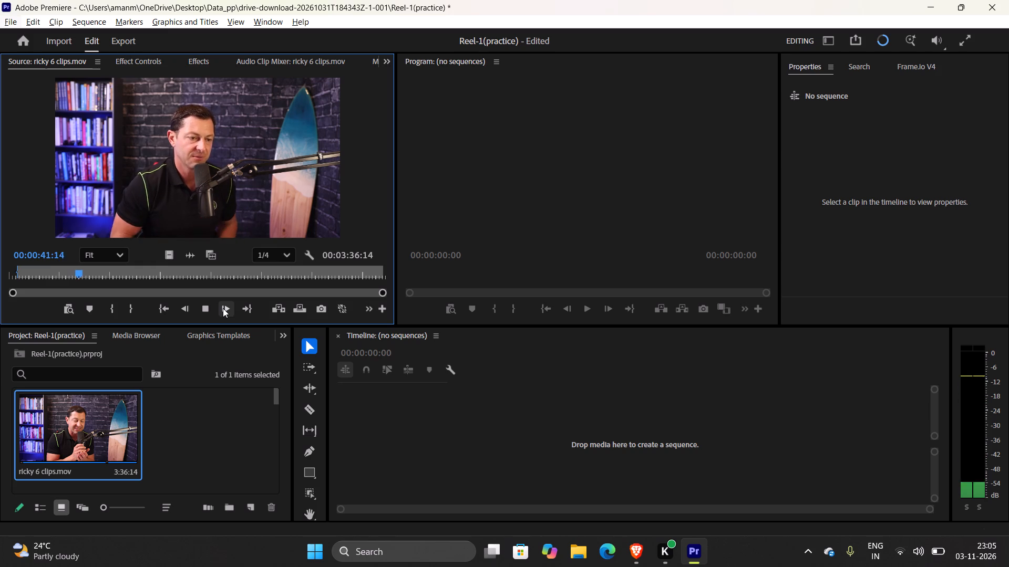
{"action": "key", "text": "space"}
{"action": "key", "text": "Left"}
{"action": "key", "text": "Left"}
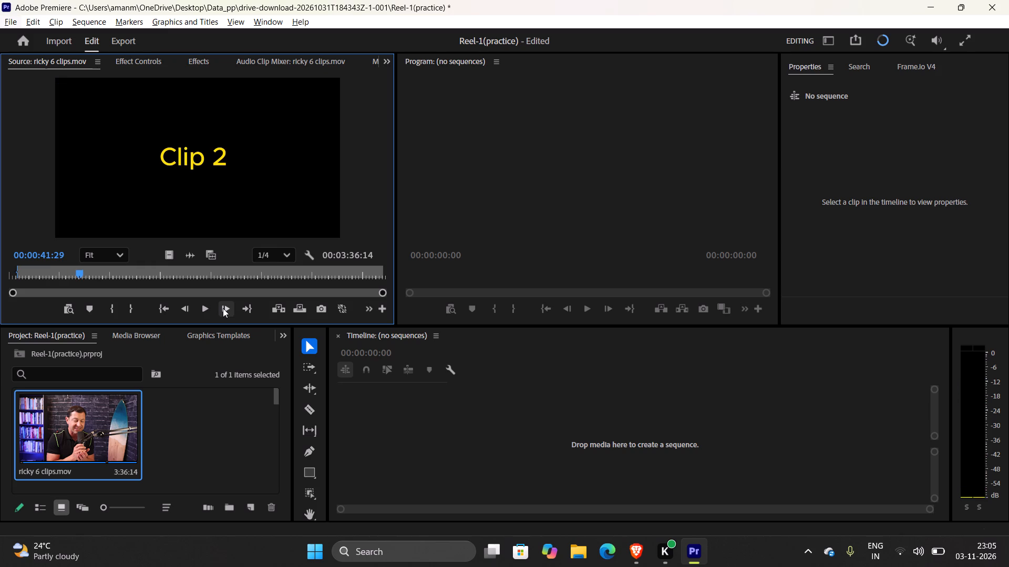
{"action": "key", "text": "Left"}
{"action": "key", "text": "Left"}
{"action": "key", "text": "Left"}
{"action": "key", "text": "Left"}
{"action": "key", "text": "Left"}
{"action": "key", "text": "Left"}
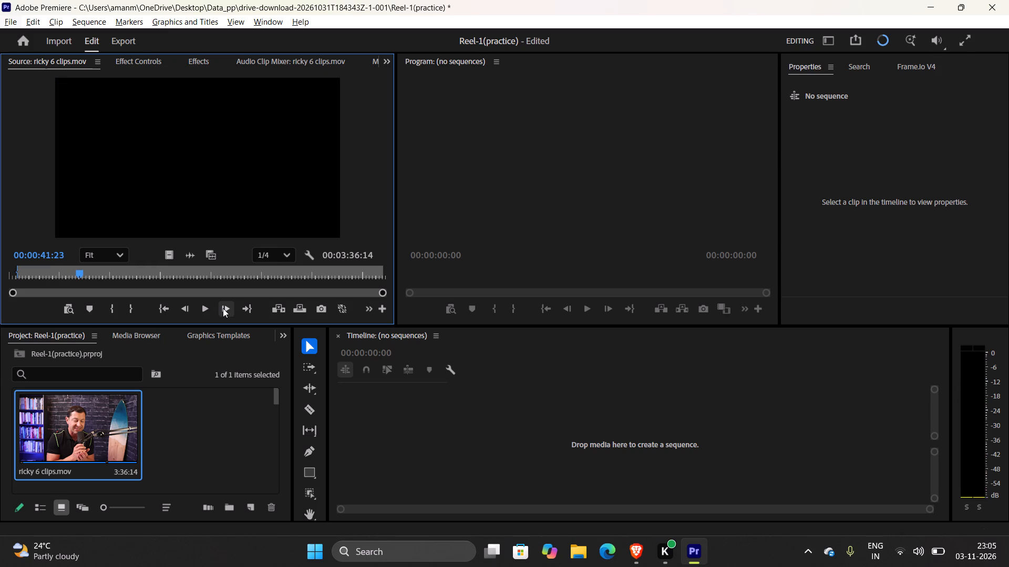
{"action": "key", "text": "Left"}
{"action": "key", "text": "Left"}
{"action": "key", "text": "Left"}
{"action": "key", "text": "Left"}
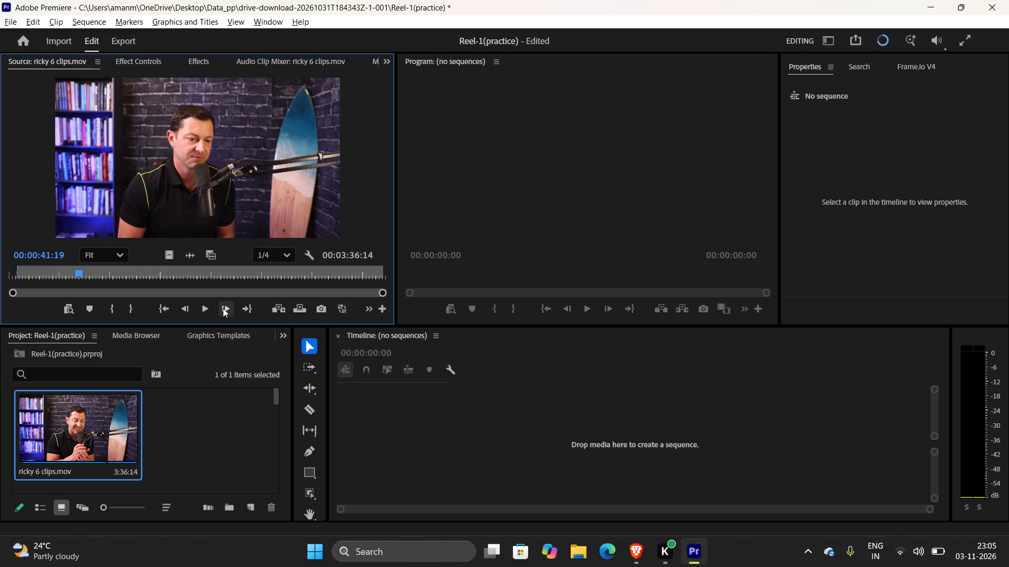
{"action": "key", "text": "space"}
{"action": "key", "text": "Left"}
{"action": "key", "text": "Left"}
{"action": "key", "text": "space"}
{"action": "key", "text": "Left"}
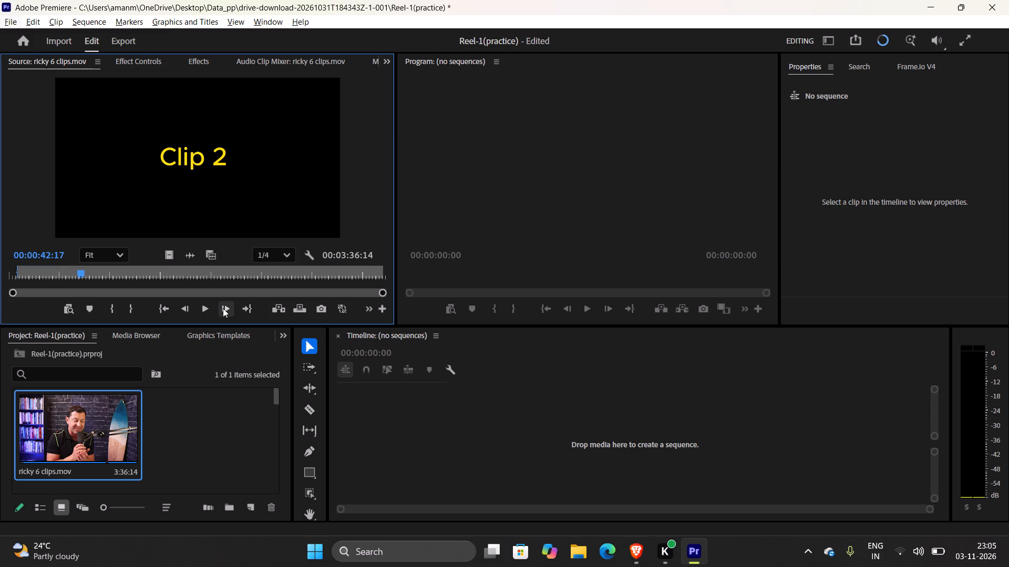
{"action": "key", "text": "Left"}
{"action": "key", "text": "Left"}
{"action": "key", "text": "Left"}
{"action": "key", "text": "Left"}
{"action": "key", "text": "Left"}
{"action": "key", "text": "Left"}
{"action": "key", "text": "Left"}
{"action": "key", "text": "Left"}
{"action": "key", "text": "Left"}
{"action": "key", "text": "Left"}
{"action": "key", "text": "Left"}
{"action": "key", "text": "Left"}
{"action": "key", "text": "space"}
{"action": "key", "text": "Left"}
{"action": "key", "text": "Left"}
{"action": "key", "text": "Left"}
{"action": "key", "text": "Left"}
{"action": "key", "text": "Left"}
{"action": "key", "text": "Left"}
{"action": "key", "text": "Left"}
{"action": "key", "text": "Left"}
{"action": "key", "text": "Left"}
{"action": "key", "text": "Left"}
{"action": "key", "text": "Left"}
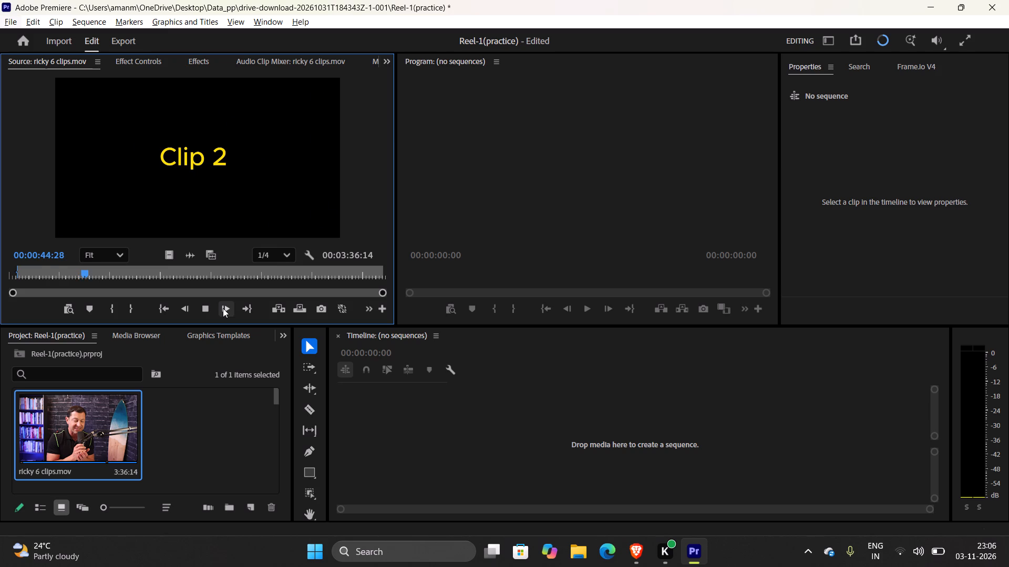
{"action": "key", "text": "Left"}
{"action": "key", "text": "Left"}
{"action": "key", "text": "Left"}
{"action": "key", "text": "Left"}
{"action": "key", "text": "Left"}
{"action": "key", "text": "Left"}
{"action": "key", "text": "Left"}
{"action": "key", "text": "Left"}
{"action": "key", "text": "Left"}
{"action": "key", "text": "Left"}
{"action": "key", "text": "Left"}
{"action": "key", "text": "Left"}
{"action": "key", "text": "Left"}
{"action": "key", "text": "Left"}
{"action": "key", "text": "Left"}
{"action": "key", "text": "Left"}
{"action": "key", "text": "Left"}
{"action": "key", "text": "Left"}
{"action": "key", "text": "Left"}
{"action": "key", "text": "Left"}
{"action": "key", "text": "Left"}
{"action": "key", "text": "Left"}
{"action": "key", "text": "Left"}
{"action": "key", "text": "Left"}
{"action": "key", "text": "Left"}
{"action": "key", "text": "Left"}
{"action": "key", "text": "Left"}
{"action": "key", "text": "Left"}
{"action": "key", "text": "Left"}
{"action": "key", "text": "Left"}
{"action": "key", "text": "Left"}
{"action": "key", "text": "Left"}
{"action": "key", "text": "Left"}
{"action": "key", "text": "Left"}
{"action": "key", "text": "Left"}
{"action": "key", "text": "Left"}
{"action": "key", "text": "Left"}
{"action": "key", "text": "Left"}
{"action": "key", "text": "Left"}
{"action": "key", "text": "Left"}
{"action": "key", "text": "Left"}
{"action": "key", "text": "Left"}
{"action": "key", "text": "Left"}
{"action": "key", "text": "Left"}
{"action": "key", "text": "Left"}
{"action": "key", "text": "Left"}
{"action": "key", "text": "Left"}
{"action": "key", "text": "Left"}
{"action": "key", "text": "Left"}
{"action": "key", "text": "Left"}
{"action": "key", "text": "Left"}
{"action": "key", "text": "Left"}
{"action": "key", "text": "Left"}
{"action": "key", "text": "Left"}
{"action": "key", "text": "Left"}
{"action": "key", "text": "Left"}
{"action": "key", "text": "Left"}
{"action": "key", "text": "Left"}
{"action": "key", "text": "Left"}
{"action": "key", "text": "Left"}
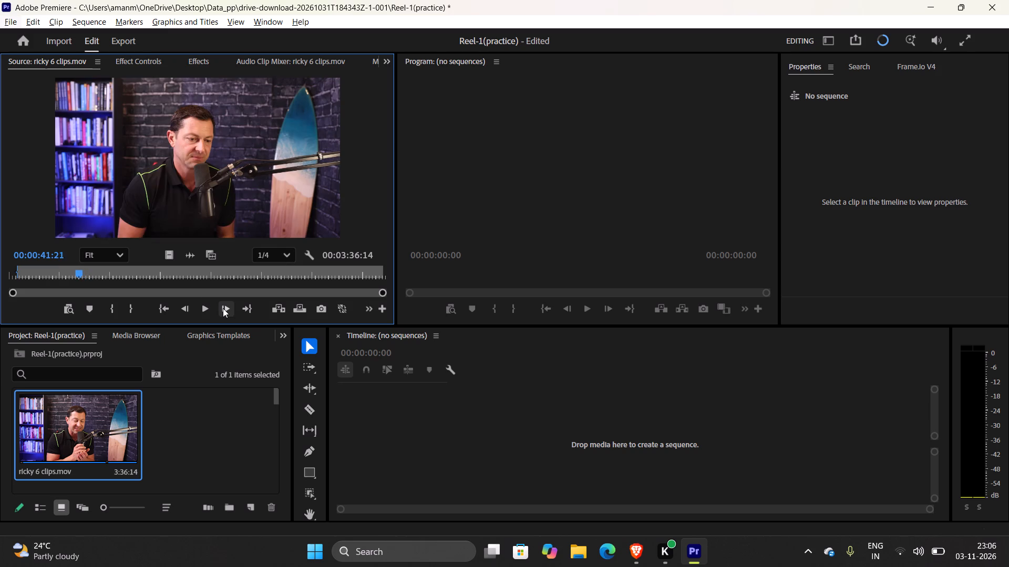
{"action": "key", "text": "space"}
{"action": "key", "text": "space"}
{"action": "key", "text": "Left"}
{"action": "key", "text": "Left"}
{"action": "key", "text": "Left"}
{"action": "key", "text": "Left"}
{"action": "key", "text": "Left"}
{"action": "key", "text": "Left"}
{"action": "key", "text": "Left"}
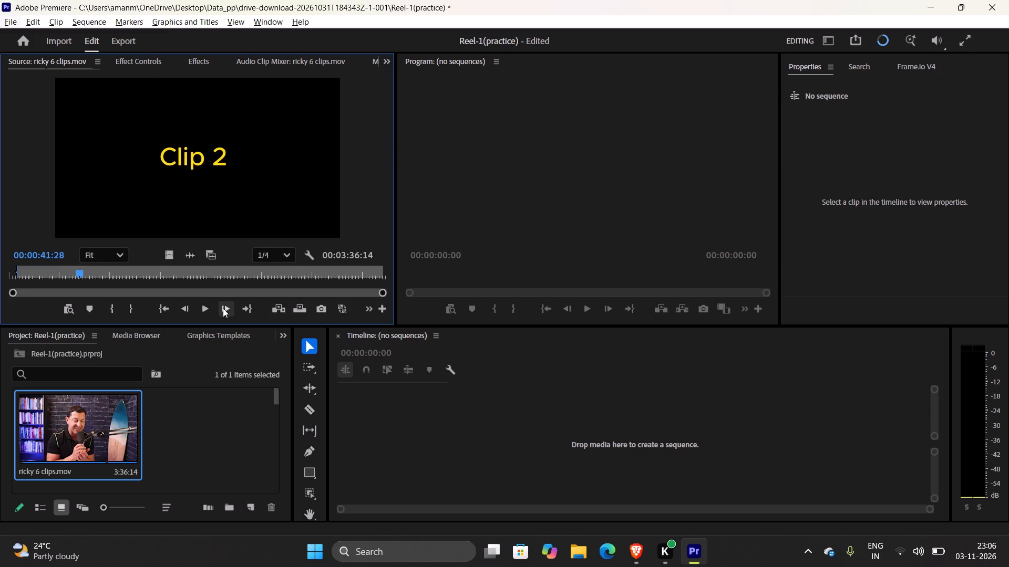
{"action": "key", "text": "Left"}
{"action": "key", "text": "Left"}
{"action": "key", "text": "Left"}
{"action": "key", "text": "Left"}
{"action": "key", "text": "Left"}
{"action": "key", "text": "Left"}
{"action": "key", "text": "Left"}
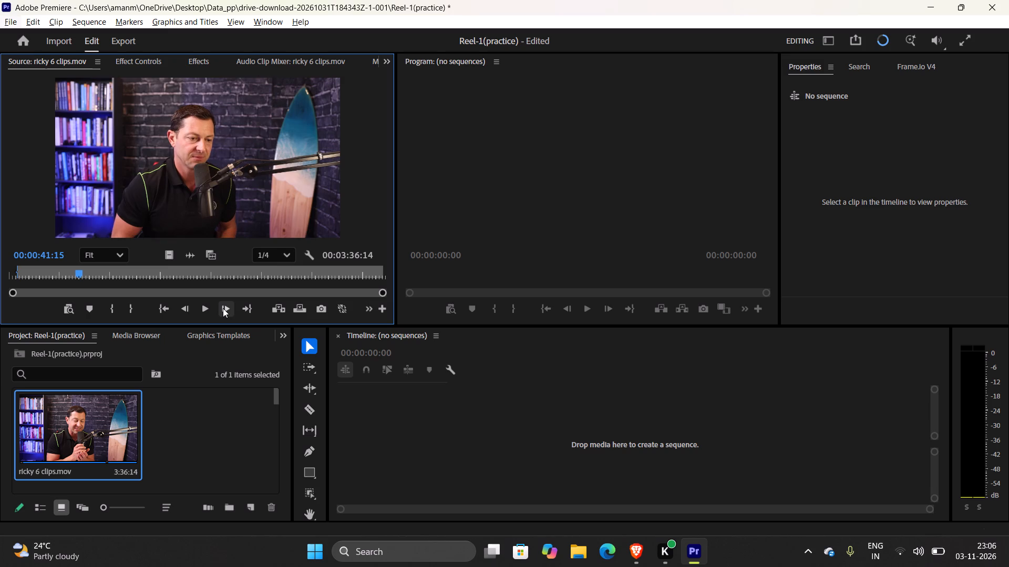
{"action": "key", "text": "Right"}
{"action": "key", "text": "o"}
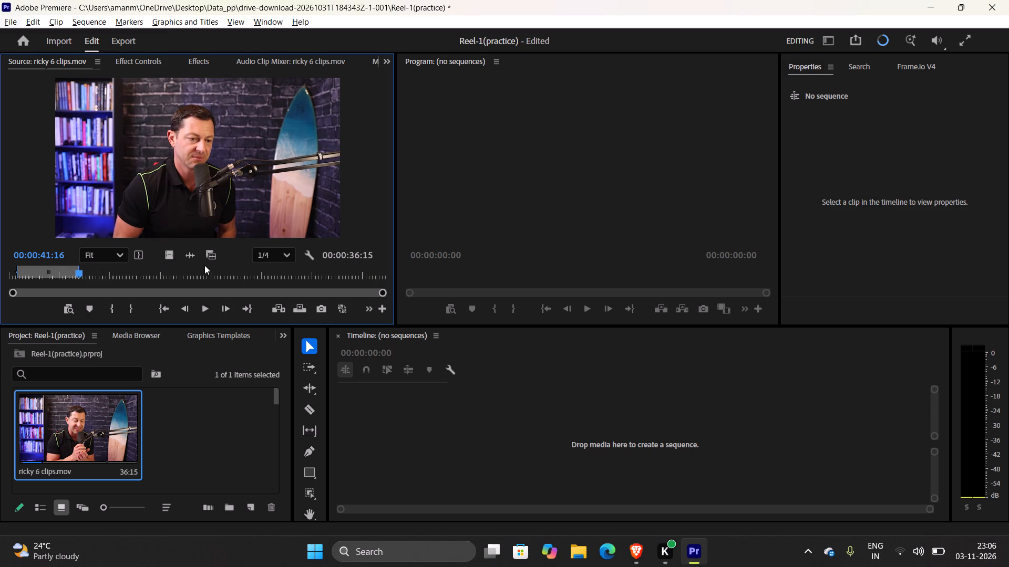
Switch to the tutorial in the Brave browser and watch how the sequence is renamed 1st clip, from 2:49 to 2:52.
{"action": "key", "text": "alt+Tab"}
{"action": "left_click", "coordinate": [305, 267]}
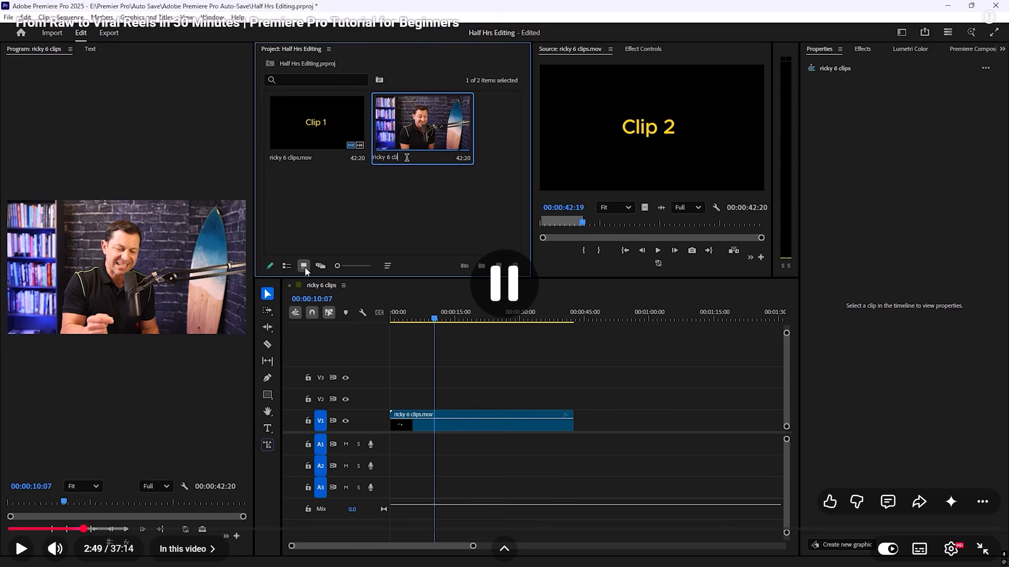
{"action": "left_click", "coordinate": [306, 266]}
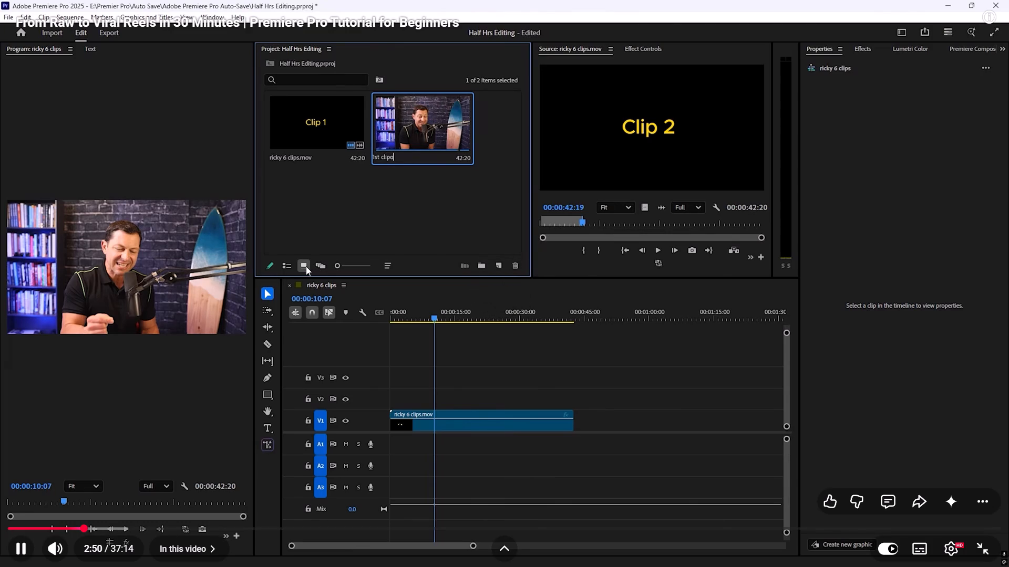
{"action": "left_click", "coordinate": [306, 266]}
{"action": "left_click", "coordinate": [306, 266]}
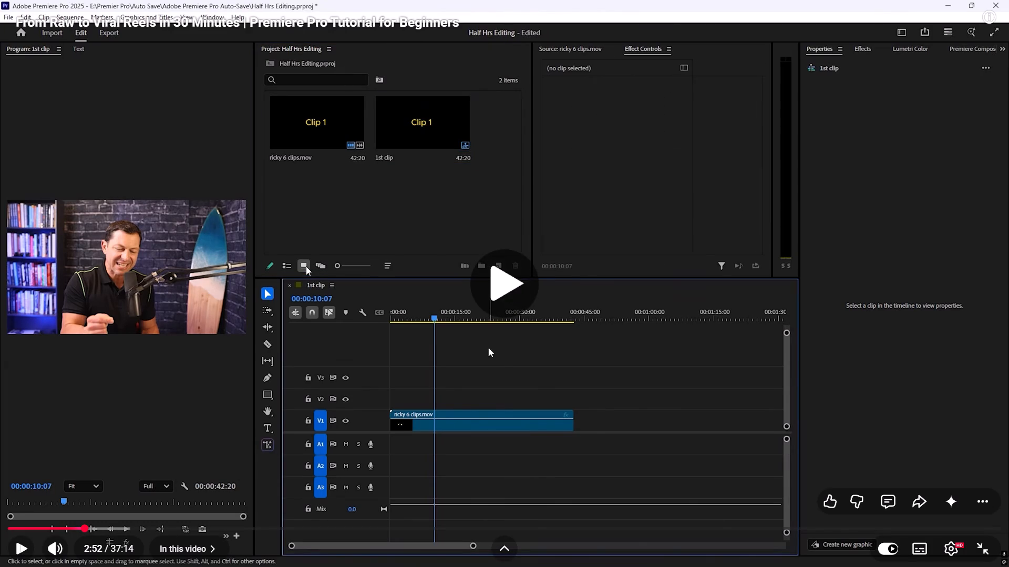
Rewind the tutorial video to about 1:16, where the new project is being set up.
{"action": "key", "text": "Left"}
{"action": "key", "text": "Left"}
{"action": "key", "text": "Left"}
{"action": "key", "text": "Left"}
{"action": "key", "text": "Left"}
{"action": "key", "text": "Left"}
{"action": "key", "text": "Left"}
{"action": "key", "text": "Left"}
{"action": "key", "text": "Left"}
{"action": "key", "text": "Left"}
{"action": "key", "text": "Left"}
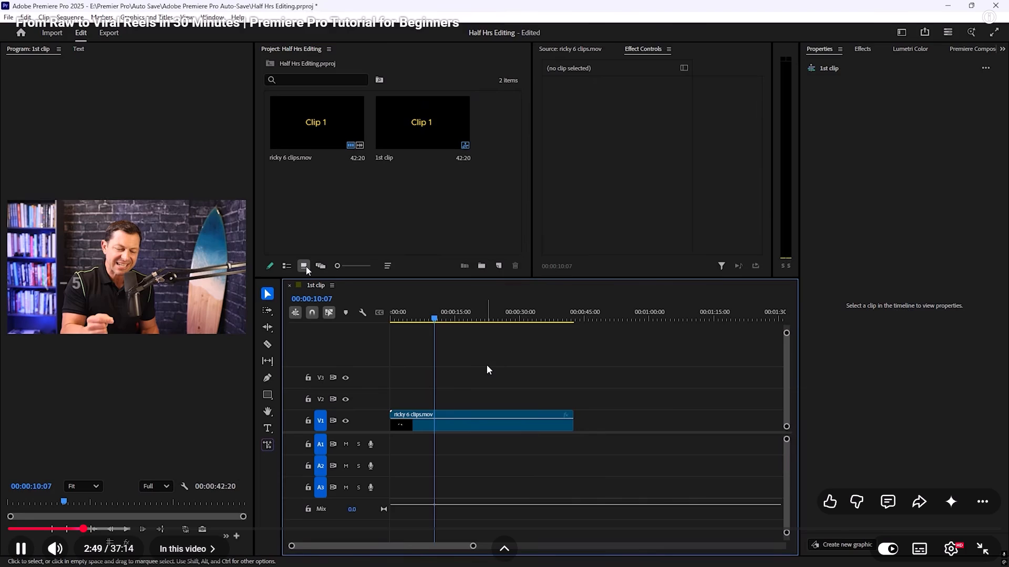
{"action": "key", "text": "Left"}
{"action": "key", "text": "Left"}
{"action": "key", "text": "Left"}
{"action": "key", "text": "Left"}
{"action": "key", "text": "Left"}
{"action": "key", "text": "Left"}
{"action": "key", "text": "Left"}
{"action": "key", "text": "Left"}
{"action": "key", "text": "Left"}
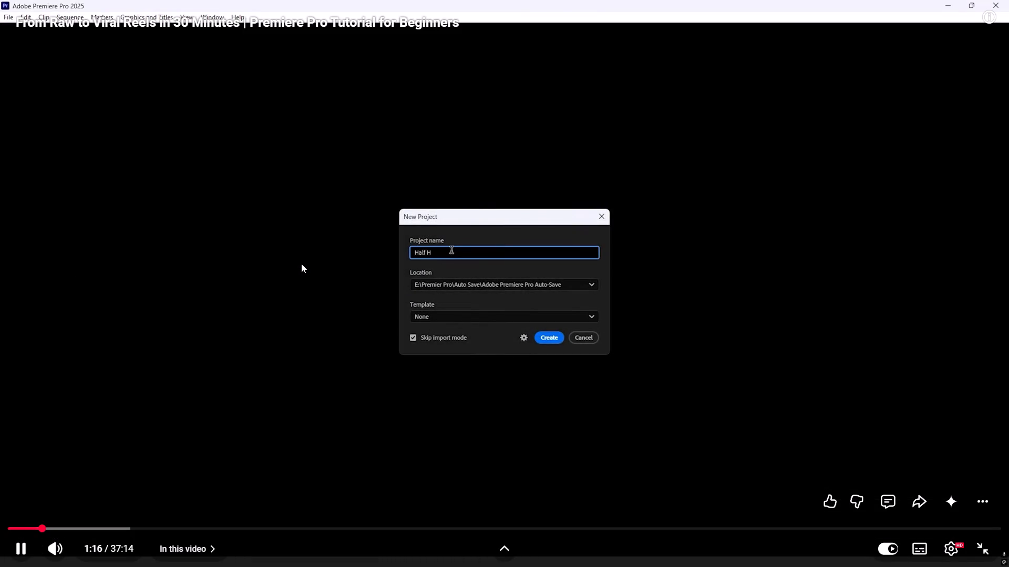
Watch the tutorial at double speed from 1:16 to 2:22, where the marked footage becomes a sequence, and return to Premiere Pro.
{"action": "key", "text": "space"}
{"action": "key", "text": "space"}
{"action": "key", "text": "space"}
{"action": "key", "text": "space"}
{"action": "key", "text": "space"}
{"action": "key", "text": "space"}
{"action": "key", "text": "space"}
{"action": "key", "text": "space"}
{"action": "key", "text": "space"}
{"action": "key", "text": "space"}
{"action": "key", "text": "space"}
{"action": "key", "text": "space"}
{"action": "key", "text": "space"}
{"action": "key", "text": "space"}
{"action": "key", "text": "space"}
{"action": "key", "text": "space"}
{"action": "key", "text": "space"}
{"action": "key", "text": "space"}
{"action": "key", "text": "space"}
{"action": "key", "text": "space"}
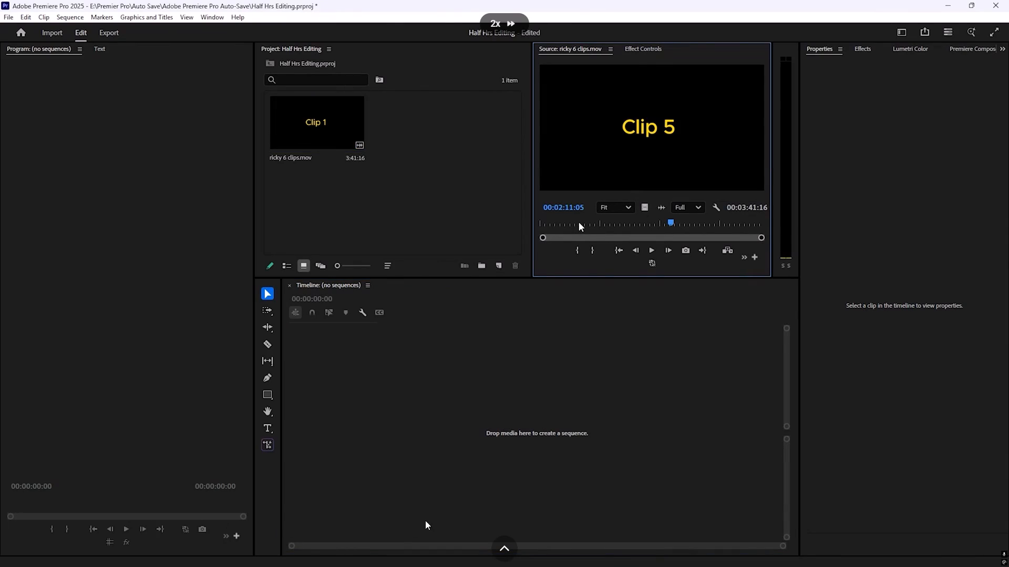
{"action": "key", "text": "space"}
{"action": "key", "text": "space"}
{"action": "key", "text": "space"}
{"action": "key", "text": "space"}
{"action": "key", "text": "space"}
{"action": "key", "text": "space"}
{"action": "key", "text": "space"}
{"action": "key", "text": "space"}
{"action": "key", "text": "space"}
{"action": "key", "text": "space"}
{"action": "key", "text": "space"}
{"action": "key", "text": "space"}
{"action": "key", "text": "space"}
{"action": "key", "text": "space"}
{"action": "key", "text": "space"}
{"action": "key", "text": "space"}
{"action": "key", "text": "space"}
{"action": "key", "text": "space"}
{"action": "key", "text": "space"}
{"action": "key", "text": "space"}
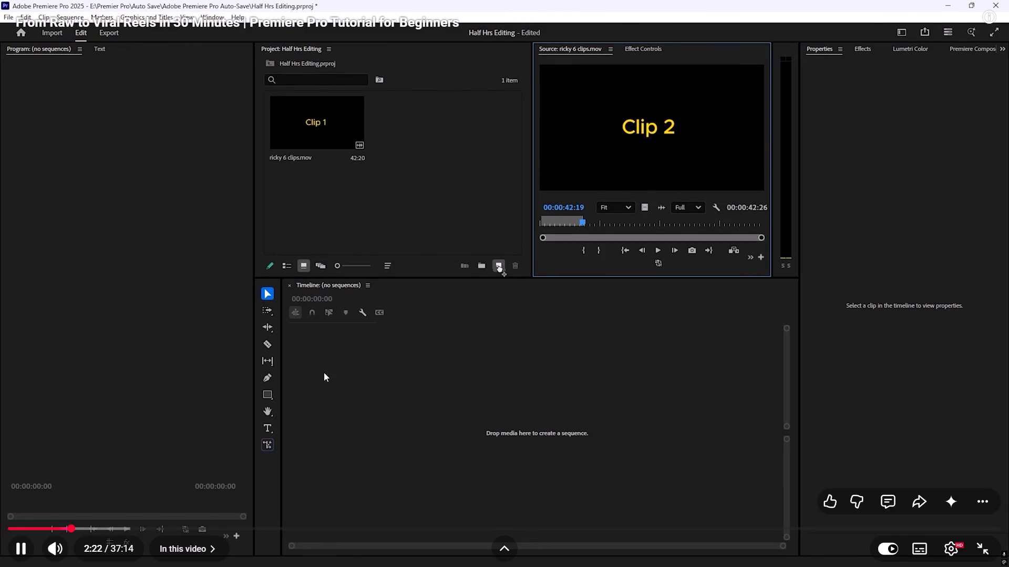
{"action": "left_click", "coordinate": [414, 340]}
{"action": "key", "text": "alt+Tab"}
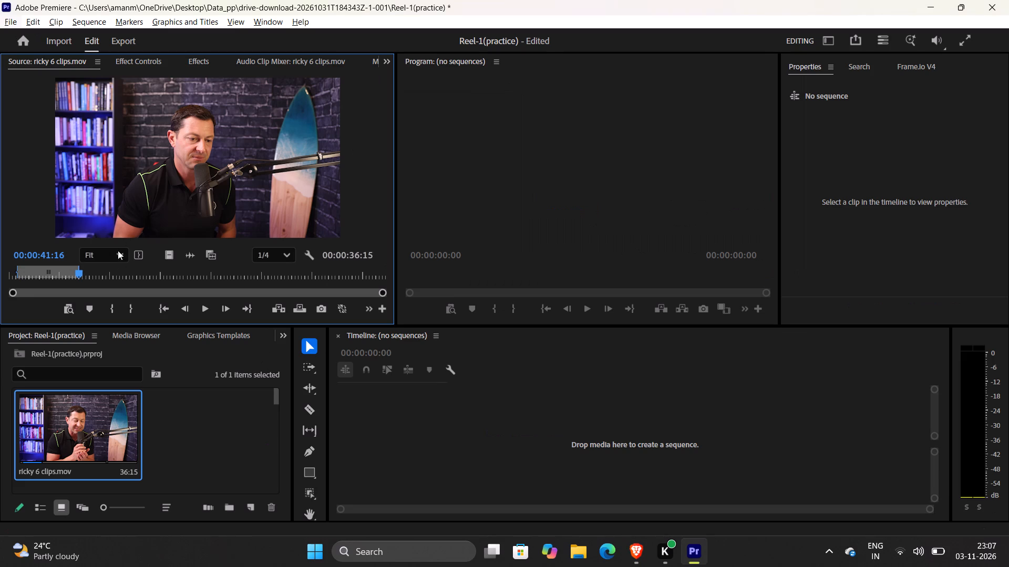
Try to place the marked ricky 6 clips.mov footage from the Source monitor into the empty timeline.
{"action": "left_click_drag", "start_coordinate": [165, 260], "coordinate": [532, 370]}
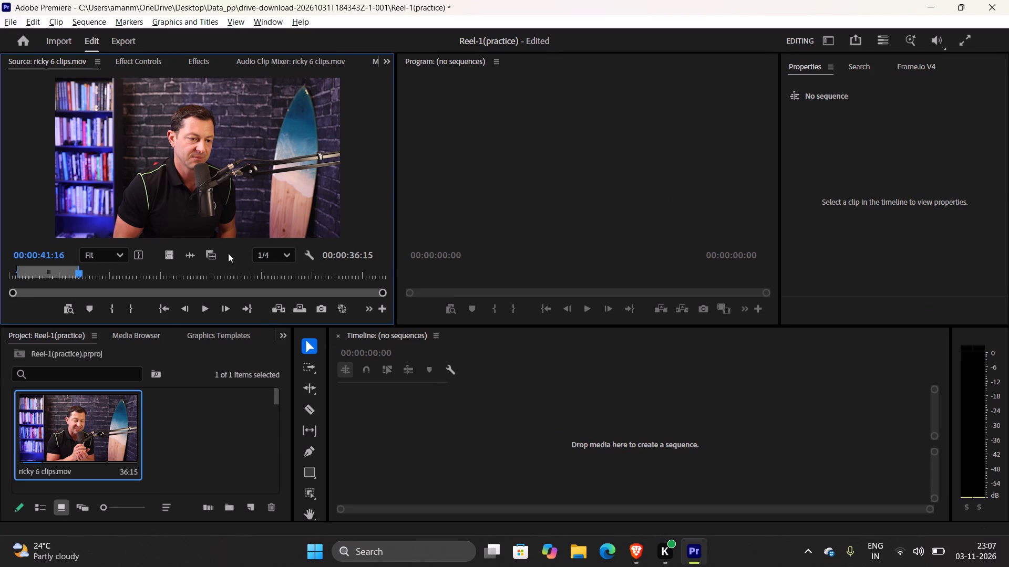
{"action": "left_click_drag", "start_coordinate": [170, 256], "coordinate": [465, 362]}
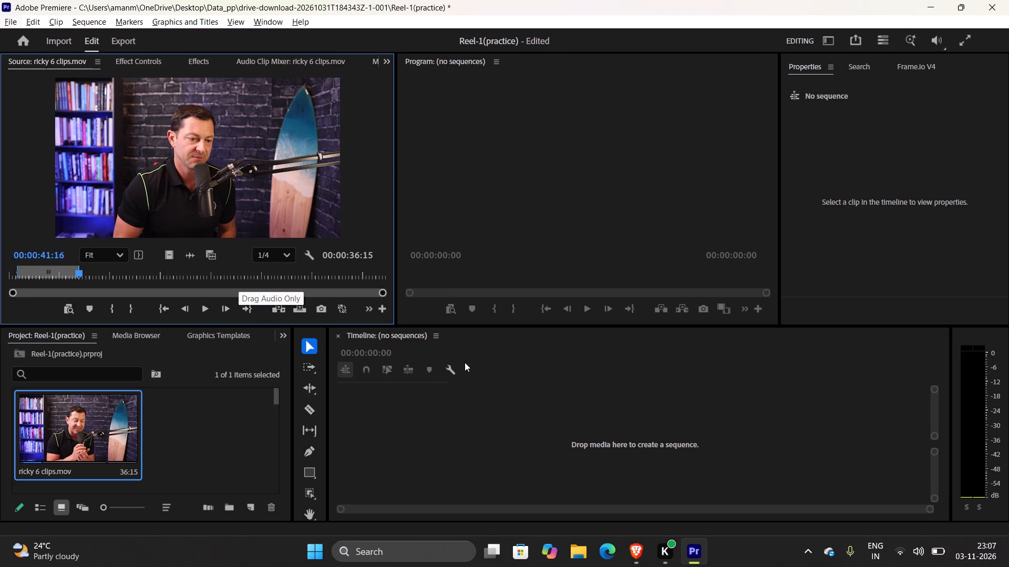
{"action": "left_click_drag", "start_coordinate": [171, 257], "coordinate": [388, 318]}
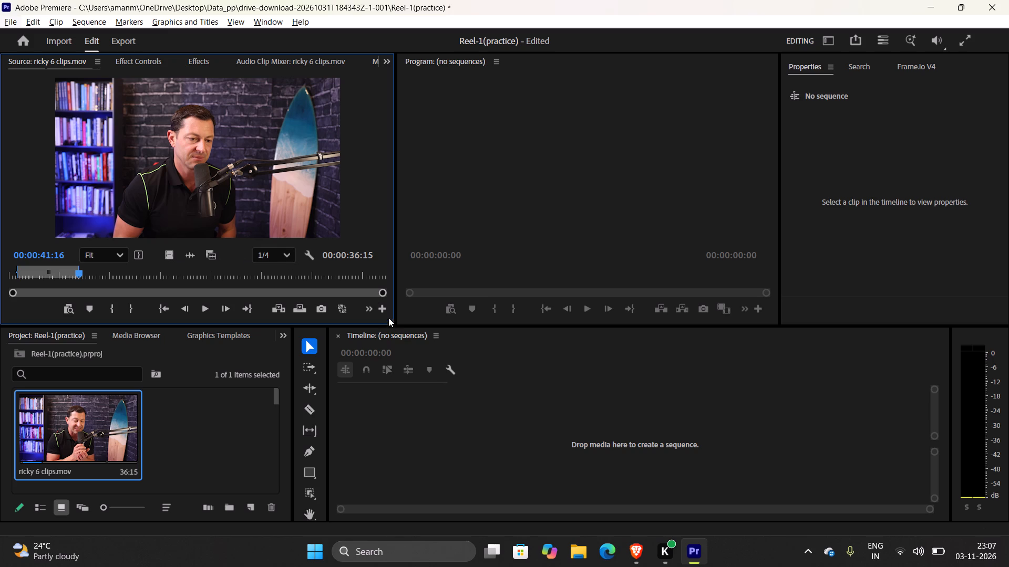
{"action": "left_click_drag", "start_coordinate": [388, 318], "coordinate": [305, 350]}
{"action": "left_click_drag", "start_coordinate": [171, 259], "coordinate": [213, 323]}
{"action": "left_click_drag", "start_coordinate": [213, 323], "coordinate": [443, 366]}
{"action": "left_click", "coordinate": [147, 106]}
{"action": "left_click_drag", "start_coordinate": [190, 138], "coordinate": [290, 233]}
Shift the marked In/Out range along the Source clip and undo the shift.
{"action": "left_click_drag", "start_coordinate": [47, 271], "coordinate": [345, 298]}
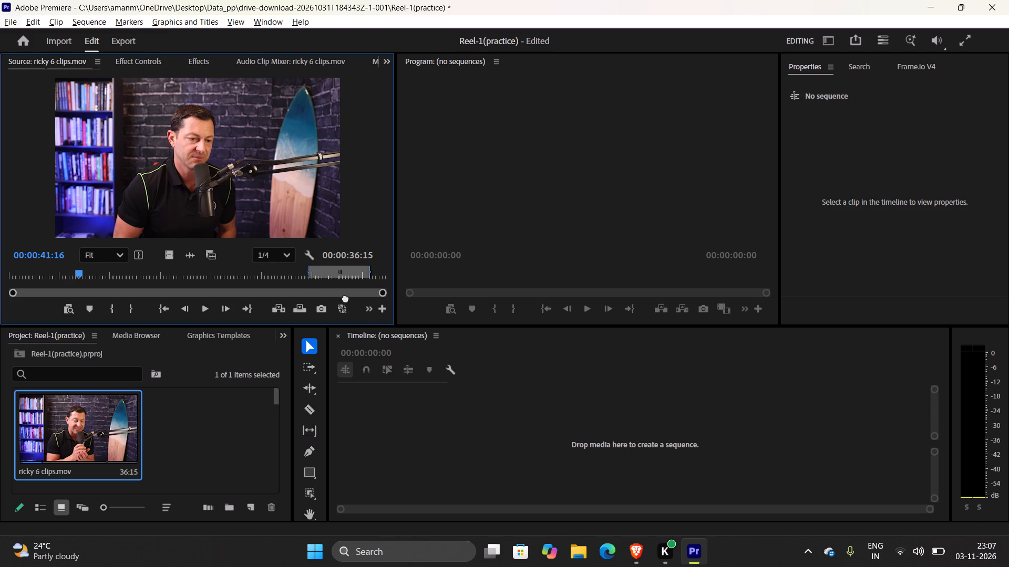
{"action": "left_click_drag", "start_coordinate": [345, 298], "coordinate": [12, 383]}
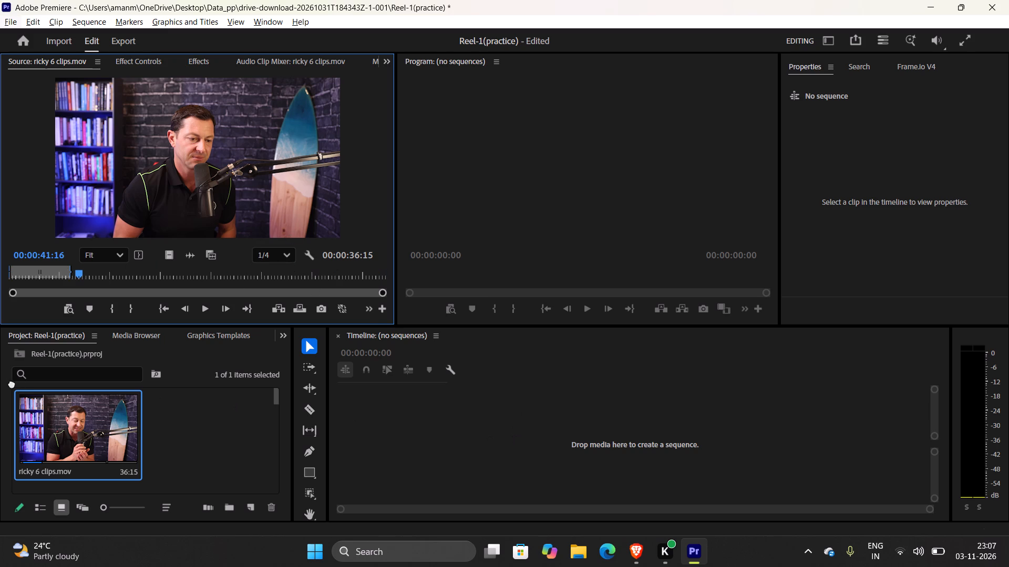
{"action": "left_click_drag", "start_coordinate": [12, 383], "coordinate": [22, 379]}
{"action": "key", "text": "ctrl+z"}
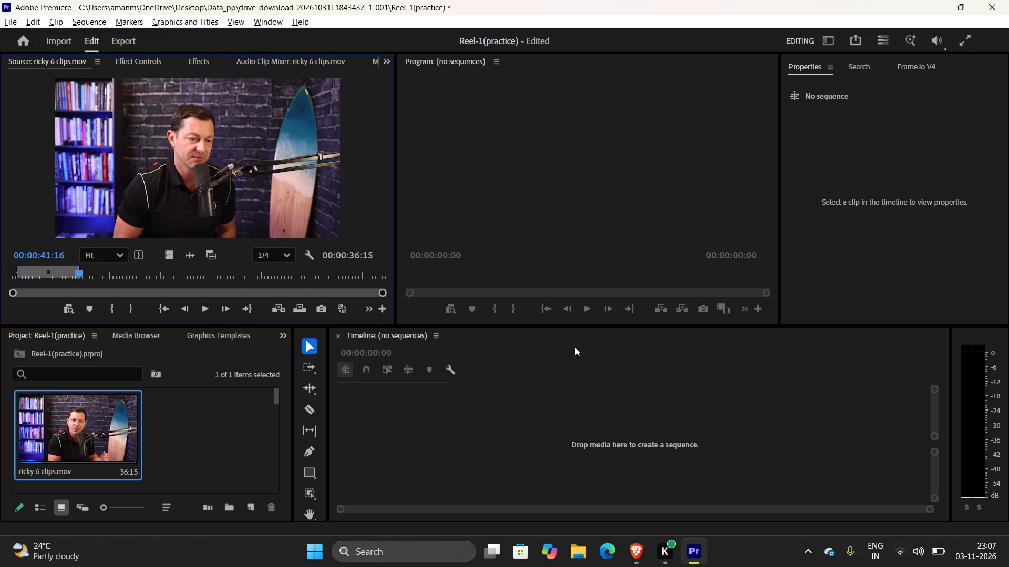
Create a new sequence from the marked Clip 1 footage of ricky 6 clips.mov in the Source monitor.
{"action": "left_click_drag", "start_coordinate": [244, 187], "coordinate": [265, 495]}
{"action": "left_click_drag", "start_coordinate": [265, 495], "coordinate": [253, 510]}
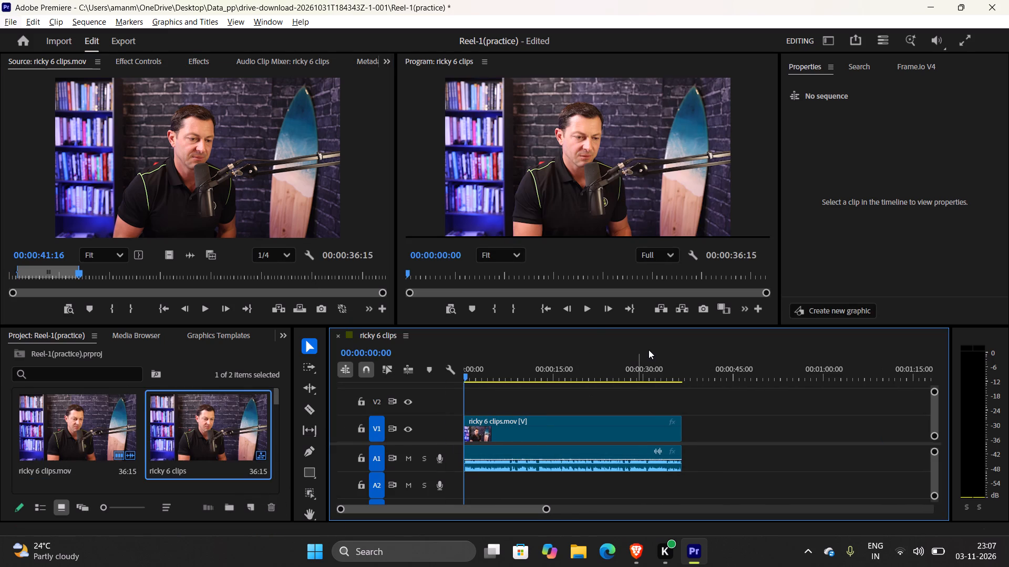
Play the new ricky 6 clips sequence in the Program monitor from its start, speeding up the playback.
{"action": "left_click", "coordinate": [587, 314]}
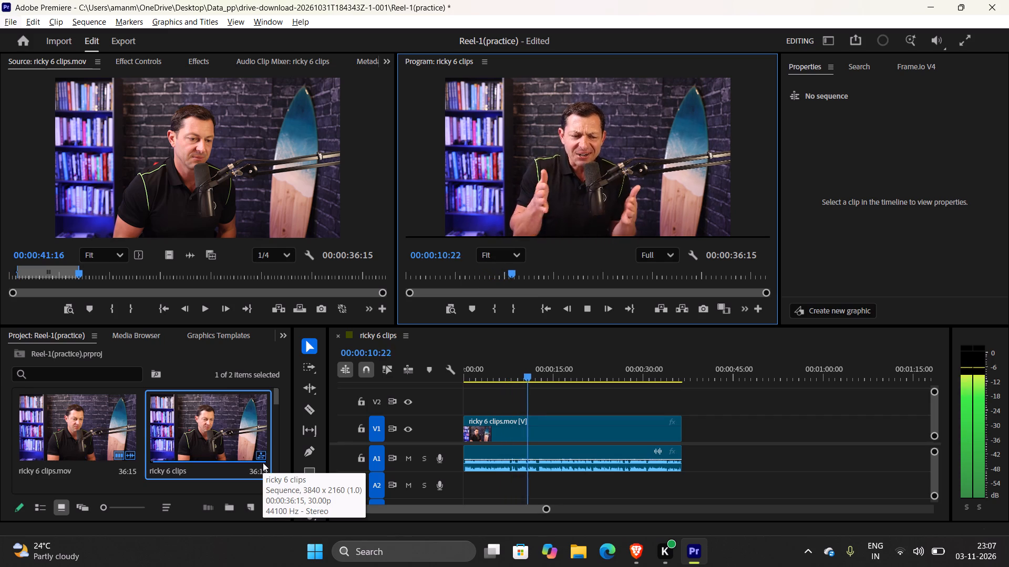
{"action": "key", "text": "l"}
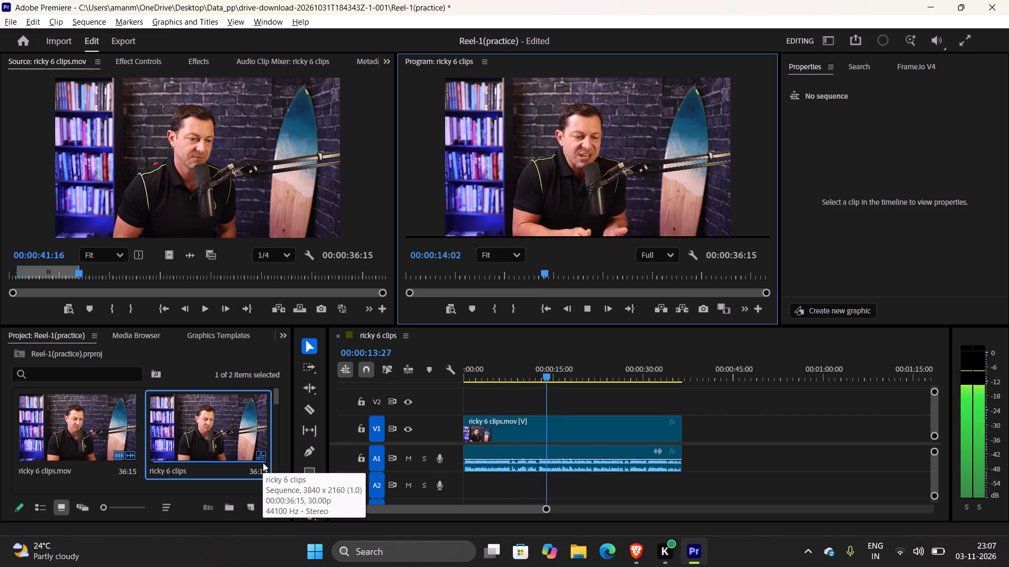
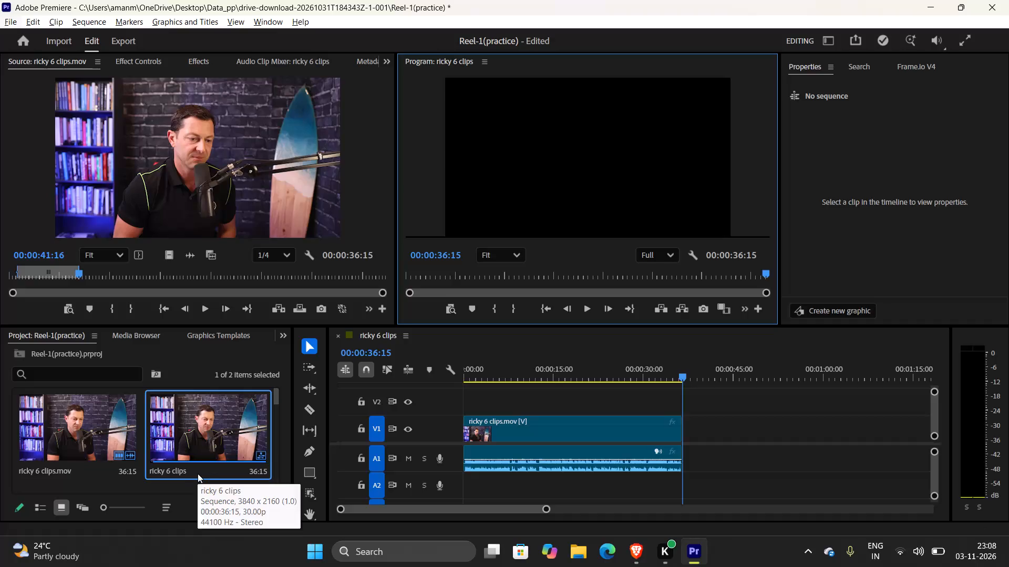
Switch to the YouTube tutorial in the browser and watch the part on renaming the new sequence, pausing after it.
{"action": "key", "text": "alt+Tab"}
{"action": "left_click", "coordinate": [275, 432]}
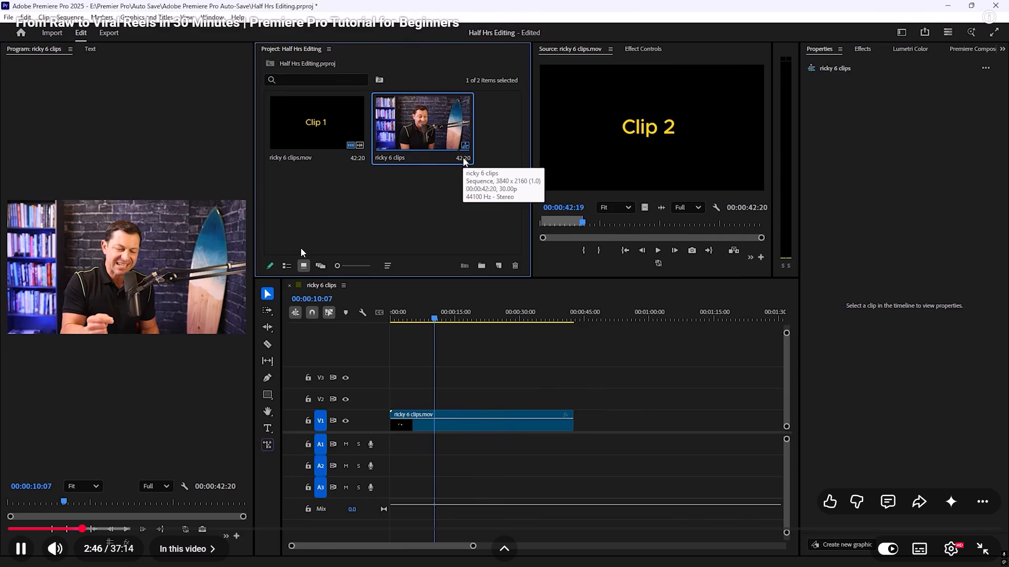
{"action": "key", "text": "alt+Tab"}
{"action": "key", "text": "alt+Tab"}
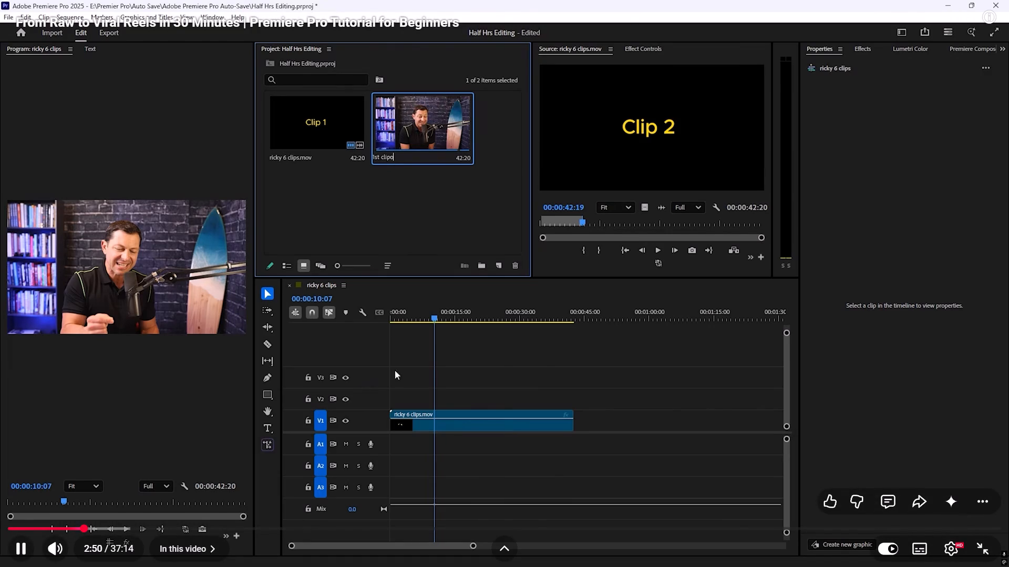
{"action": "left_click", "coordinate": [548, 356]}
Back in Premiere, rename the ricky 6 clips sequence in the project as "1st clip".
{"action": "key", "text": "alt+Tab"}
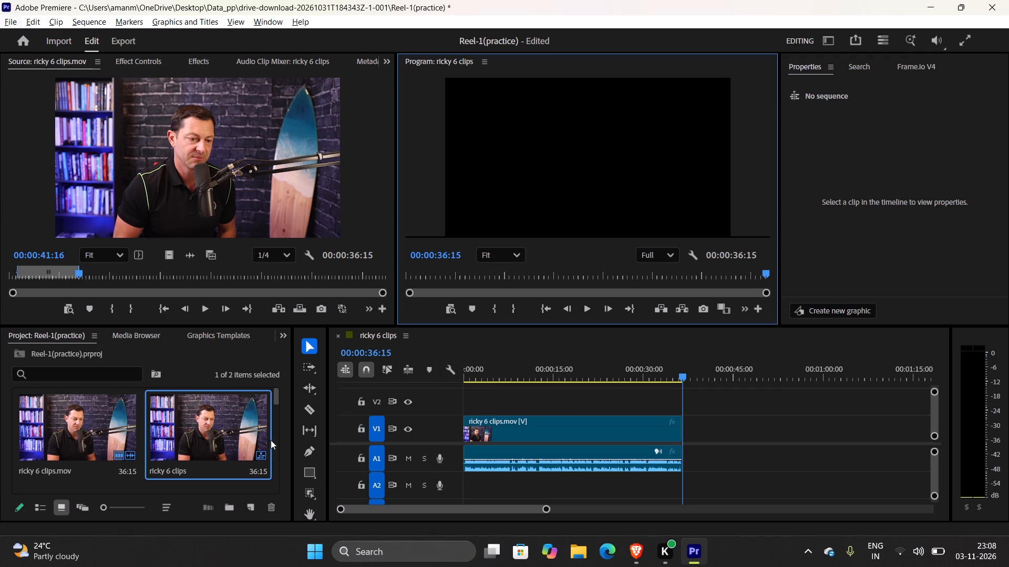
{"action": "left_click", "coordinate": [183, 472]}
{"action": "left_click", "coordinate": [186, 475]}
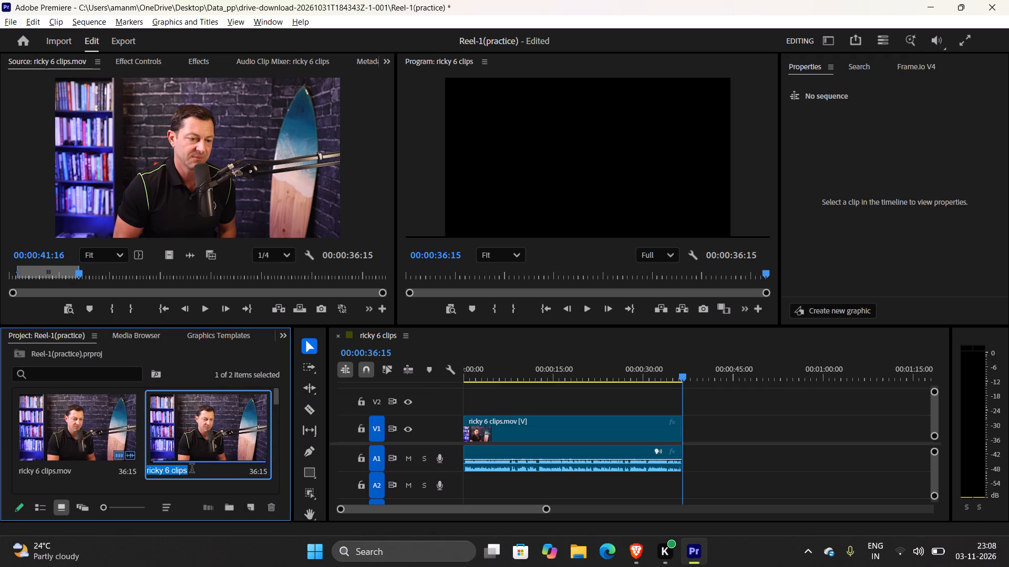
{"action": "type", "text": "ist"}
{"action": "key", "text": "space"}
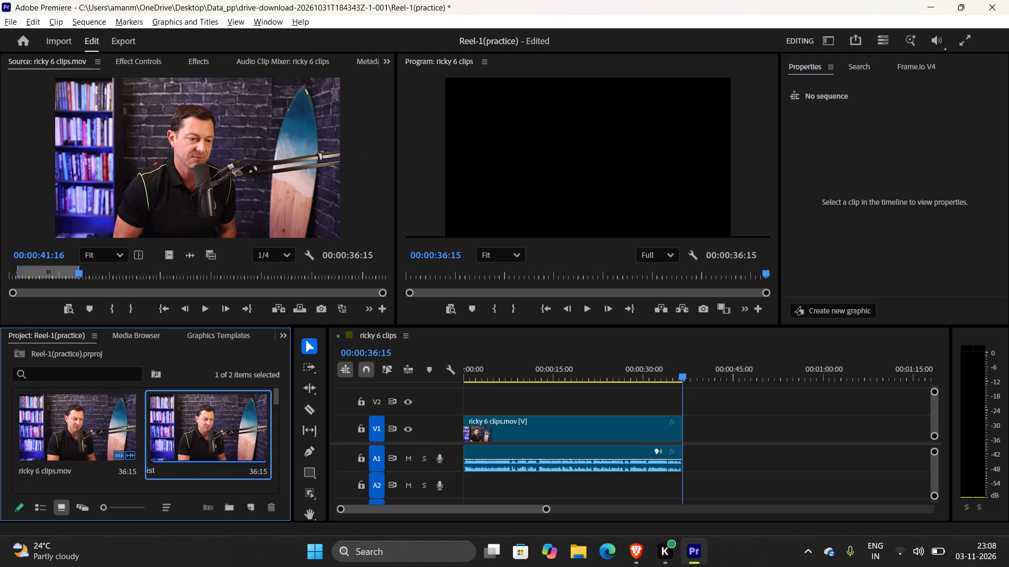
{"action": "key", "text": "Left"}
{"action": "key", "text": "Left"}
{"action": "key", "text": "Left"}
{"action": "key", "text": "Left"}
{"action": "key", "text": "Delete"}
{"action": "key", "text": "1"}
{"action": "key", "text": "End"}
{"action": "type", "text": "clip"}
{"action": "key", "text": "Return"}
Continue the YouTube tutorial in the browser through the explanation of the Auto Reframe Sequence settings and pause it.
{"action": "key", "text": "alt+Tab"}
{"action": "left_click", "coordinate": [355, 327]}
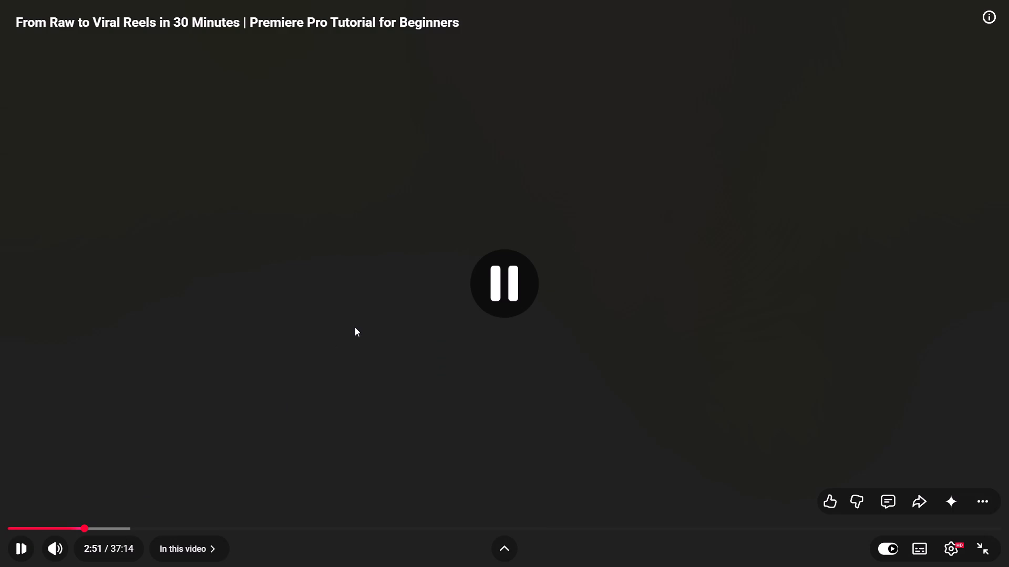
{"action": "left_click", "coordinate": [511, 289]}
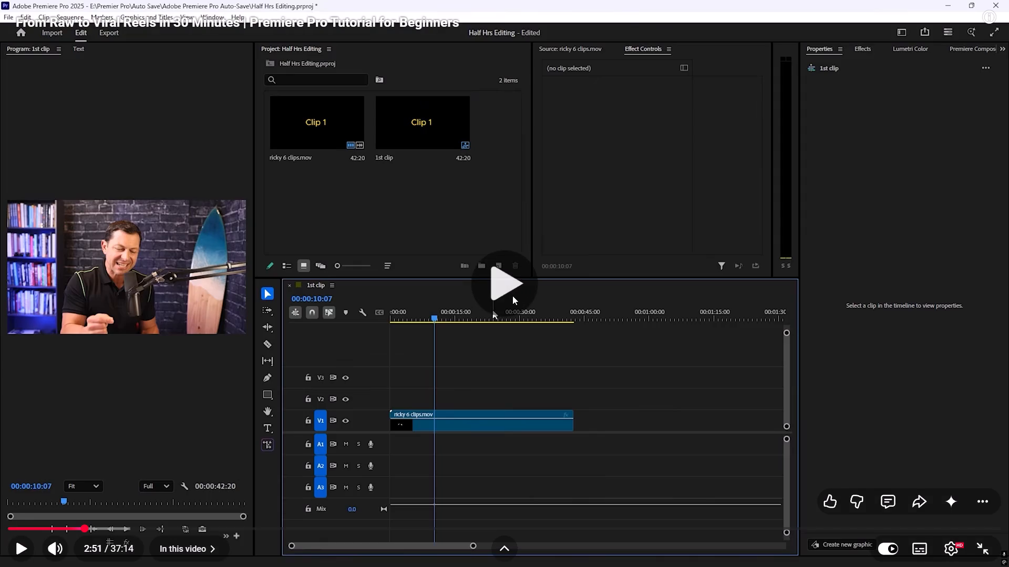
{"action": "left_click", "coordinate": [523, 264]}
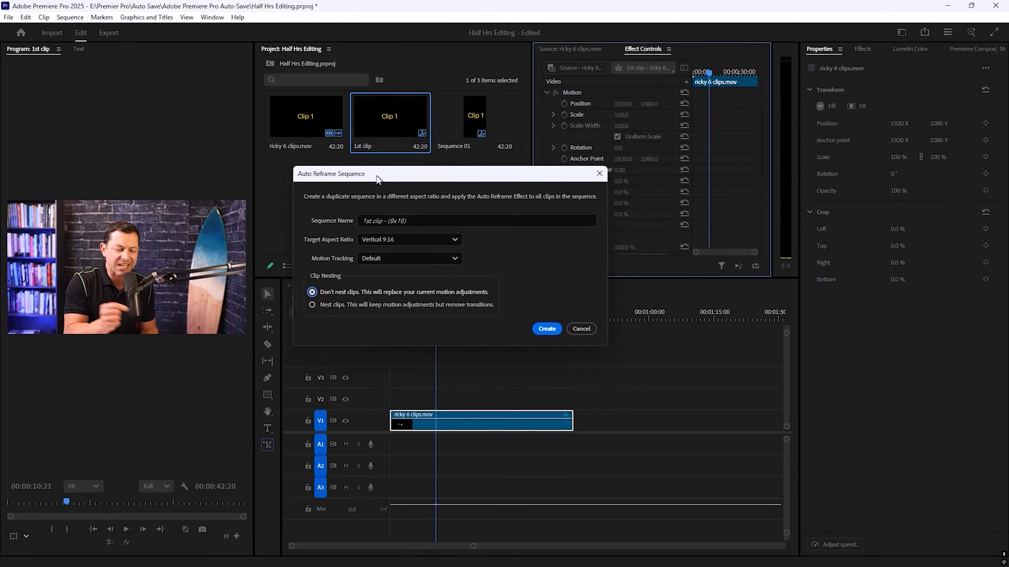
{"action": "left_click", "coordinate": [495, 233]}
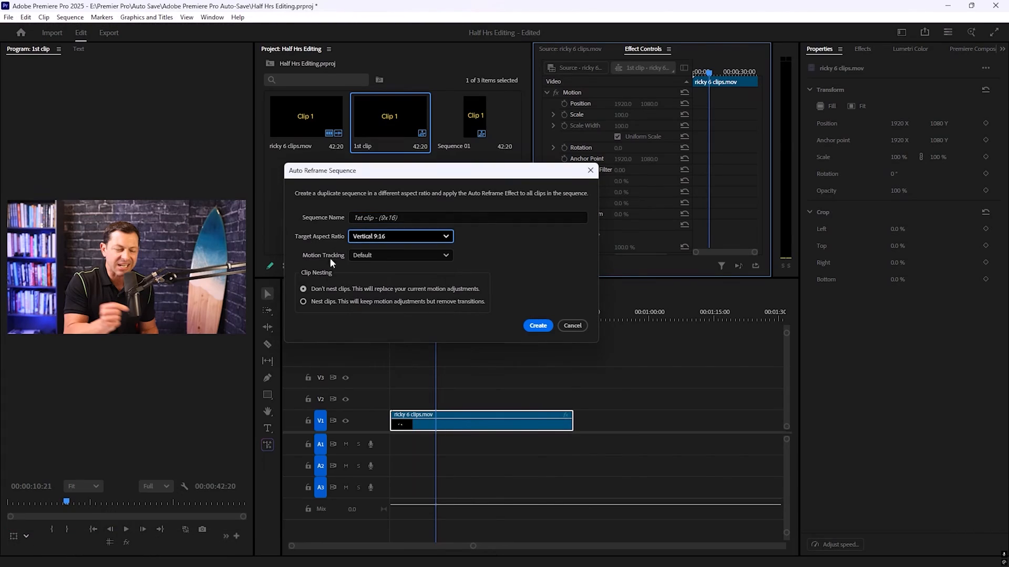
{"action": "key", "text": "space"}
In Premiere, auto reframe the 1st clip sequence to Vertical 9:16 with default motion tracking and no clip nesting, checking the settings against the tutorial.
{"action": "key", "text": "alt+Tab"}
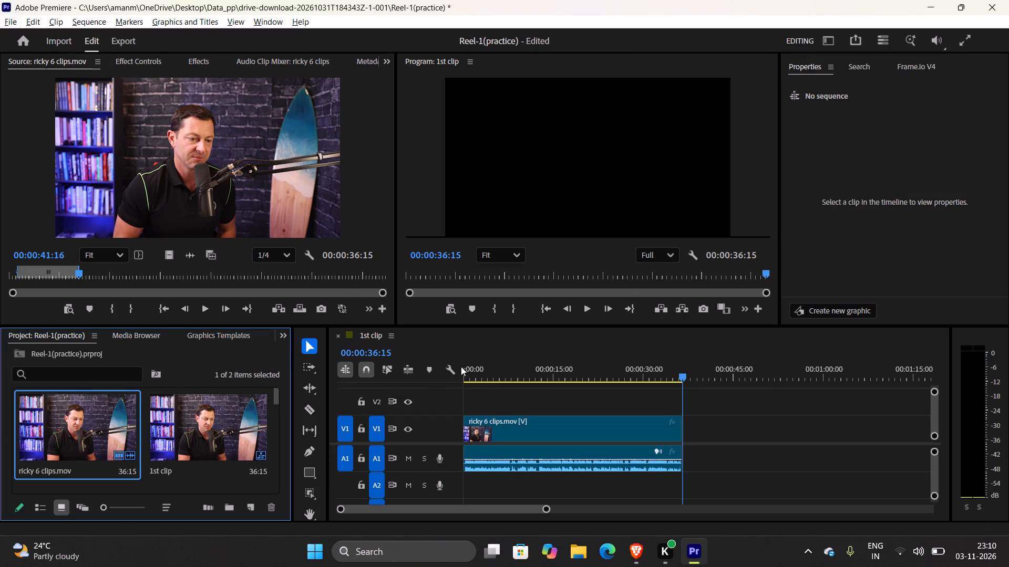
{"action": "left_click", "coordinate": [186, 427]}
{"action": "right_click", "coordinate": [186, 427]}
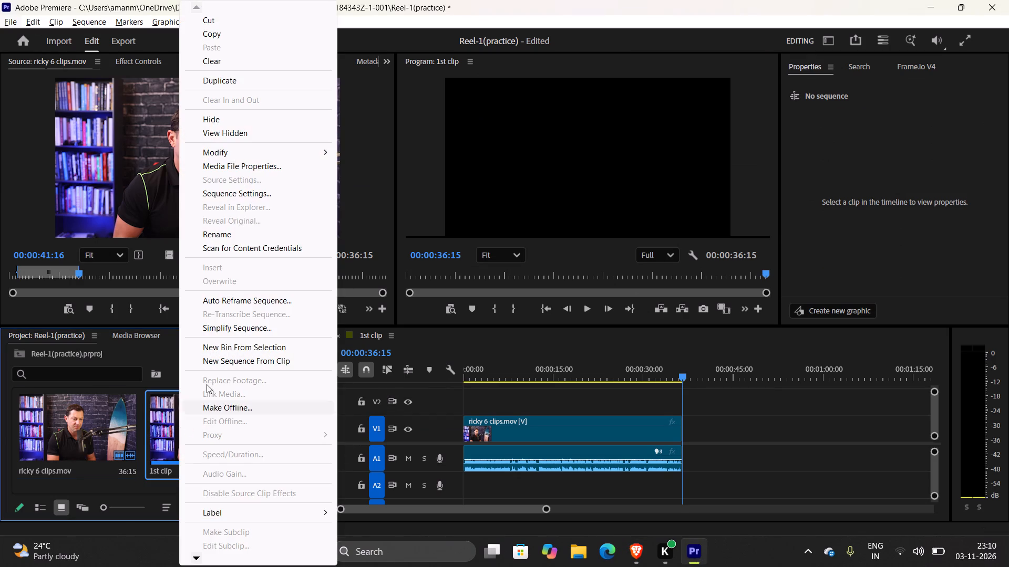
{"action": "left_click", "coordinate": [246, 300]}
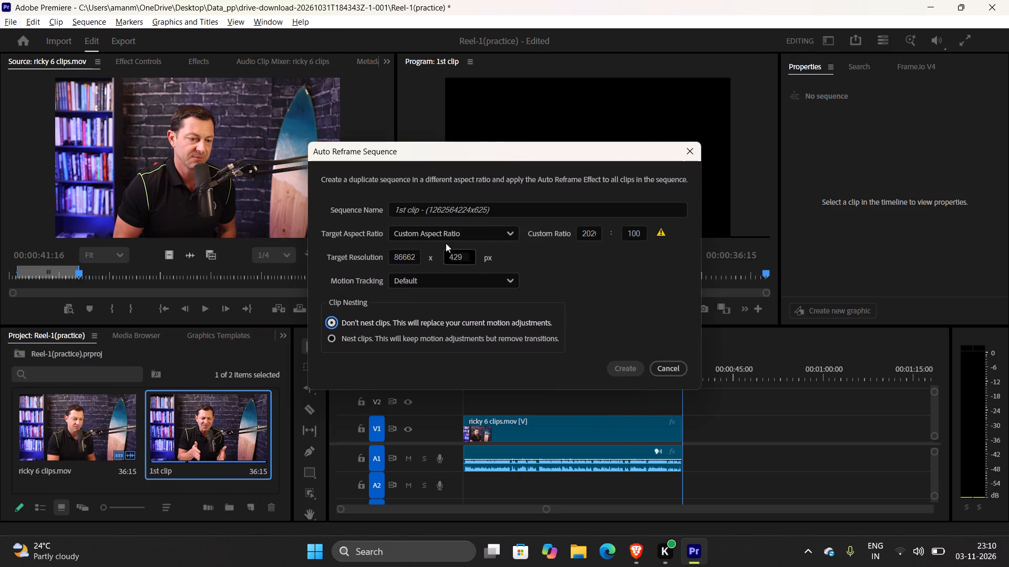
{"action": "key", "text": "alt+Tab"}
{"action": "left_click", "coordinate": [481, 274]}
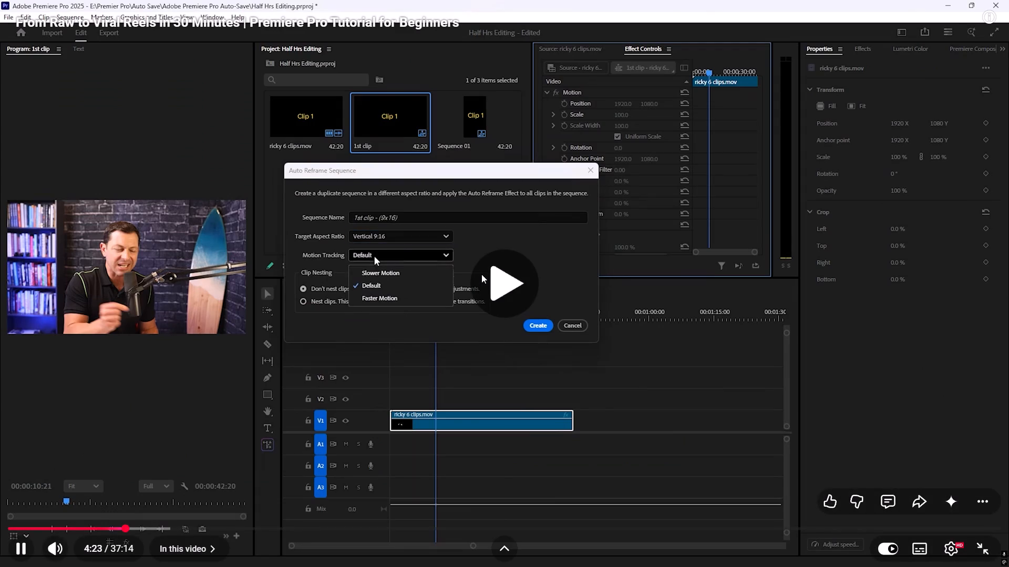
{"action": "left_click", "coordinate": [481, 274]}
{"action": "key", "text": "Tab"}
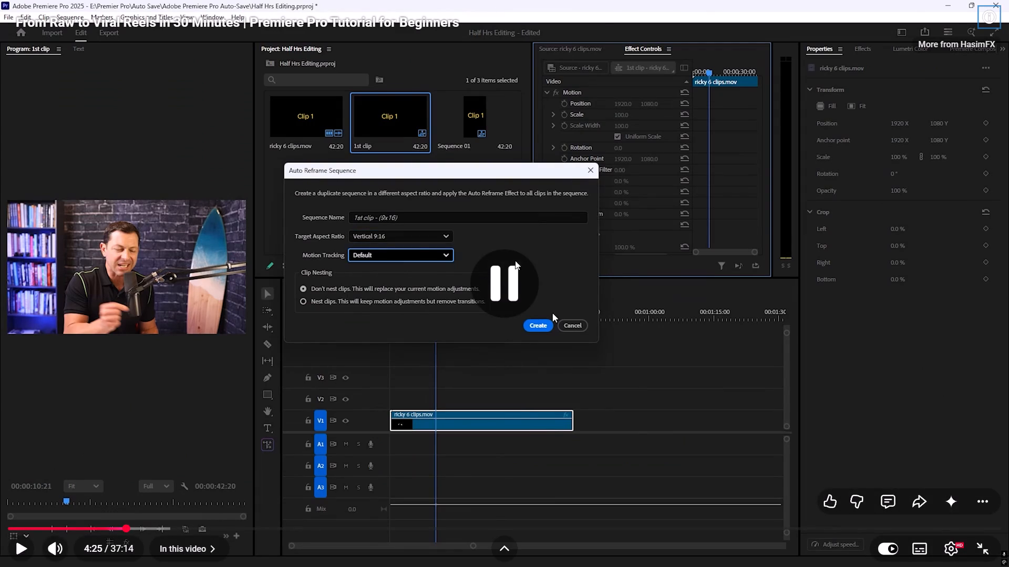
{"action": "key", "text": "alt+Tab"}
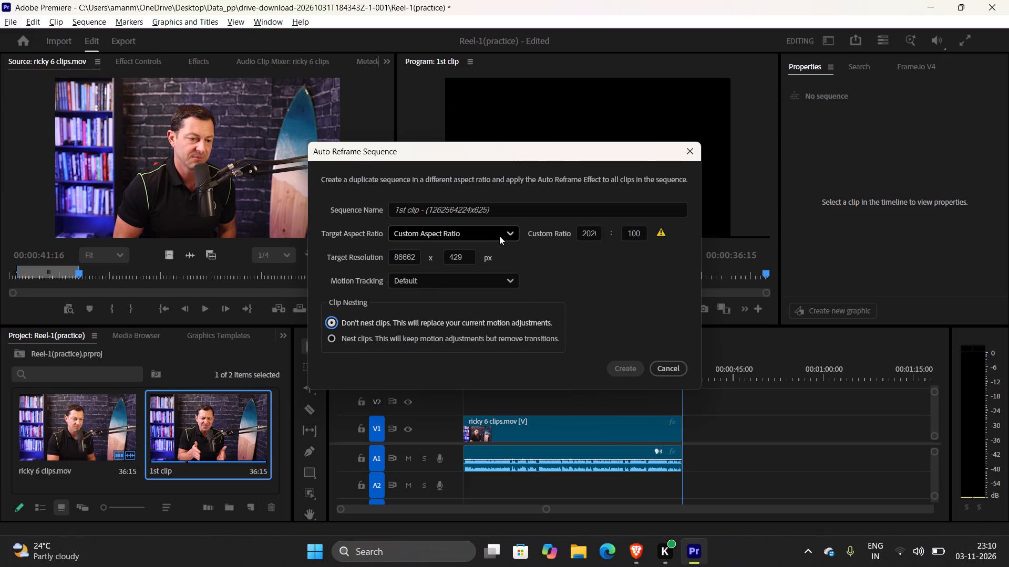
{"action": "left_click", "coordinate": [497, 234]}
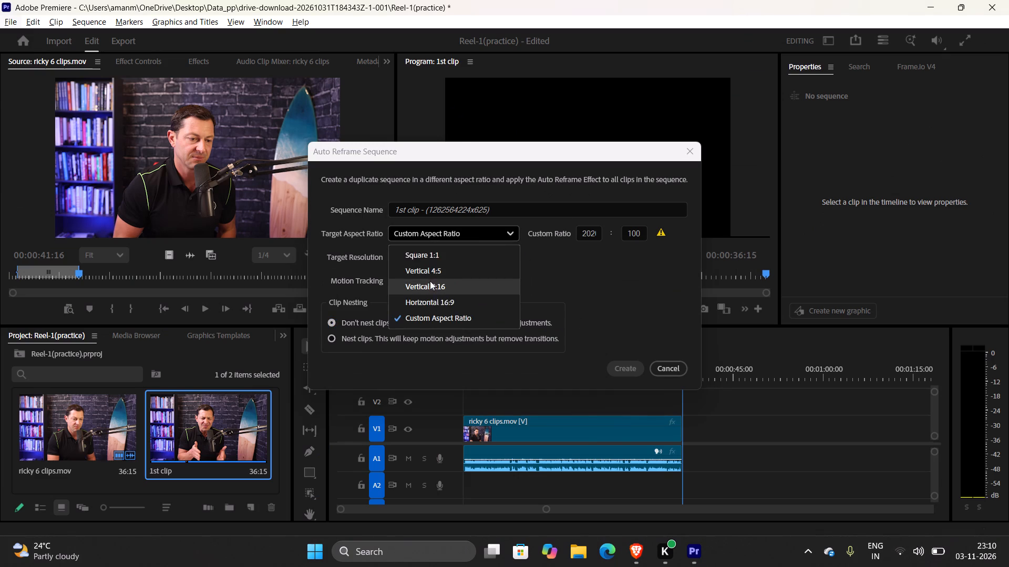
{"action": "left_click", "coordinate": [430, 281]}
{"action": "key", "text": "alt+Tab"}
{"action": "key", "text": "alt+Tab"}
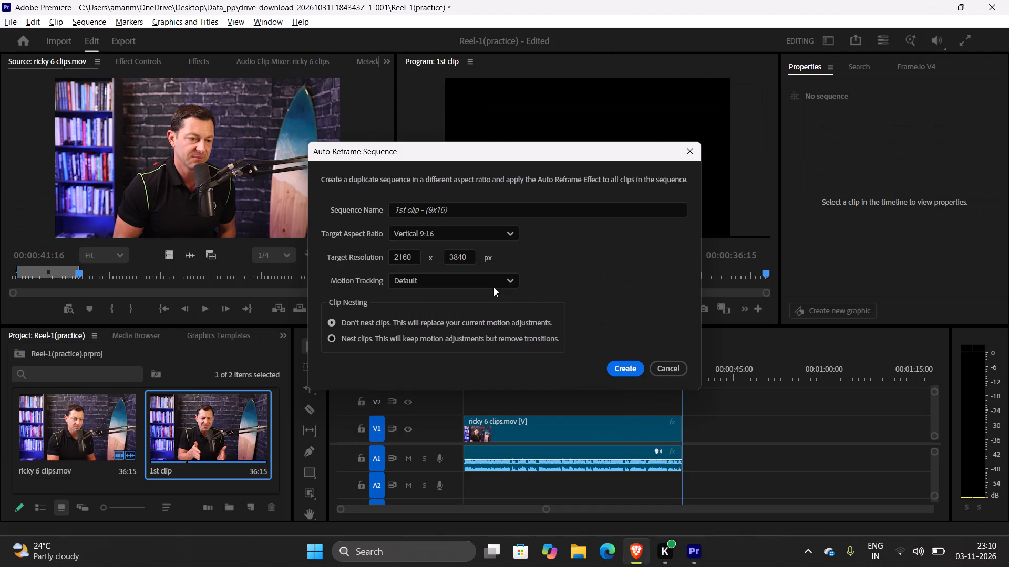
{"action": "key", "text": "alt+Tab"}
{"action": "left_click", "coordinate": [495, 283]}
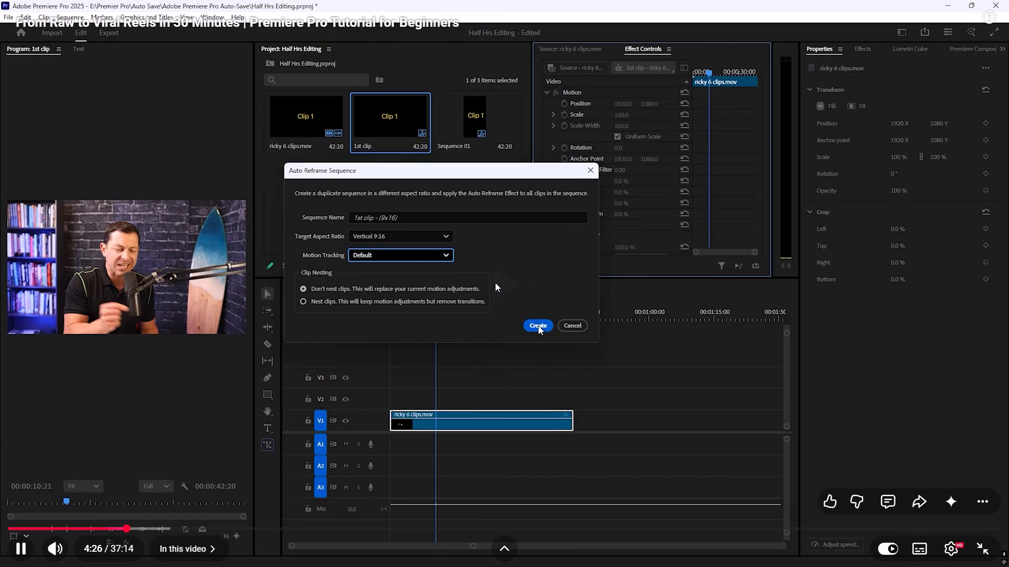
{"action": "left_click", "coordinate": [495, 282]}
{"action": "key", "text": "alt+Tab"}
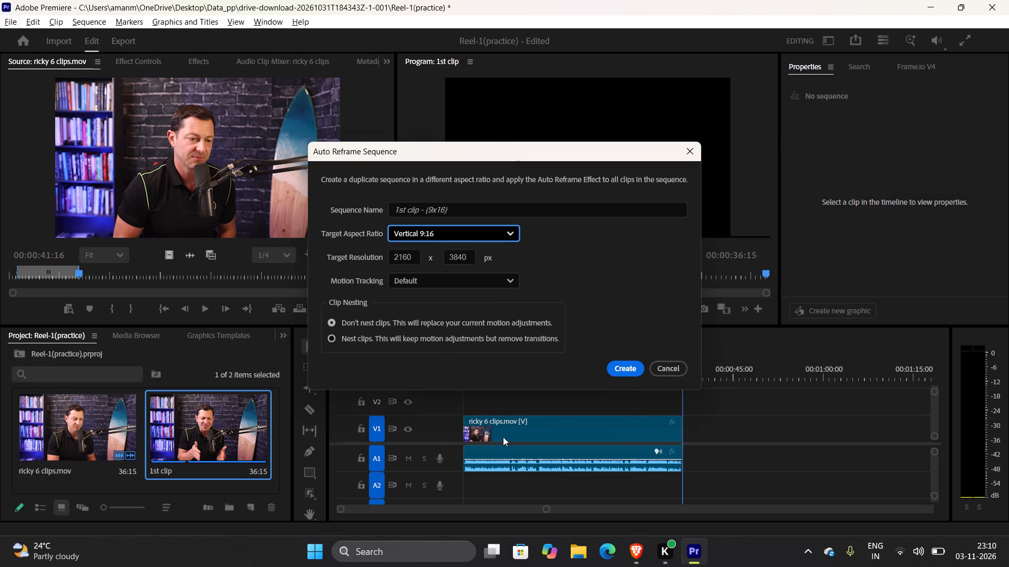
{"action": "left_click", "coordinate": [614, 368]}
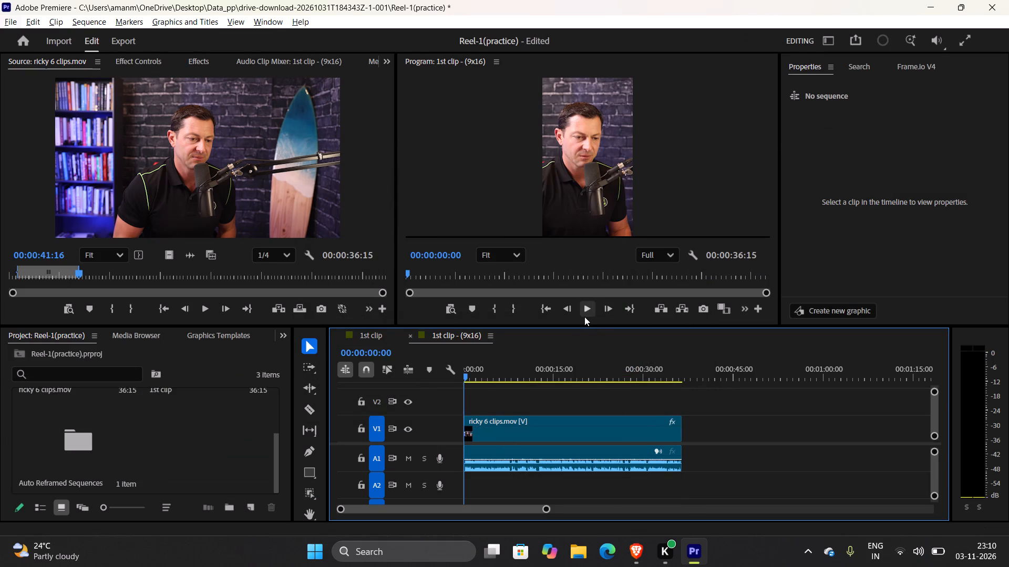
Play the first five seconds or so of the reframed 1st clip - (9x16) sequence in the Program monitor.
{"action": "left_click", "coordinate": [584, 317]}
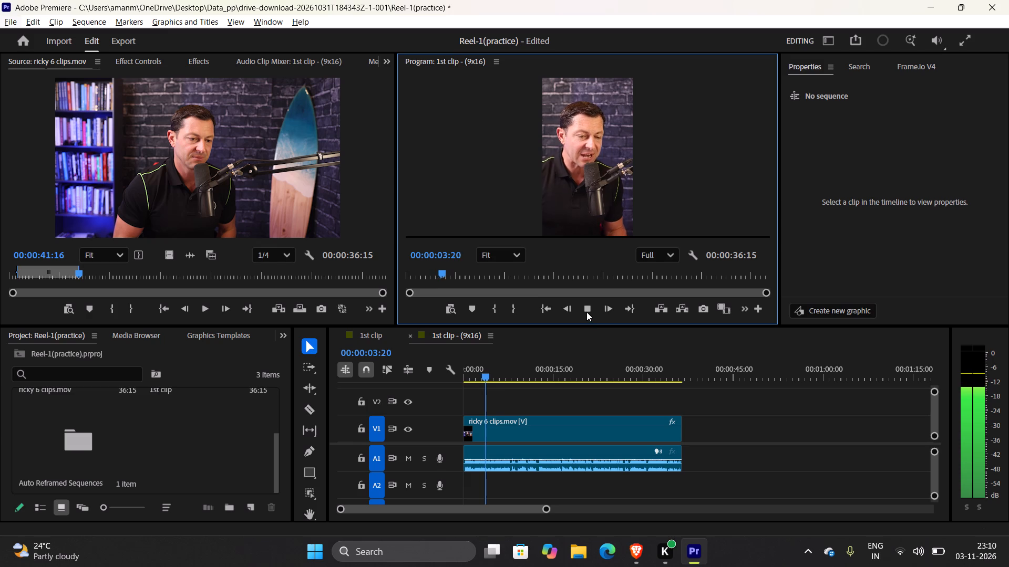
{"action": "left_click", "coordinate": [583, 308]}
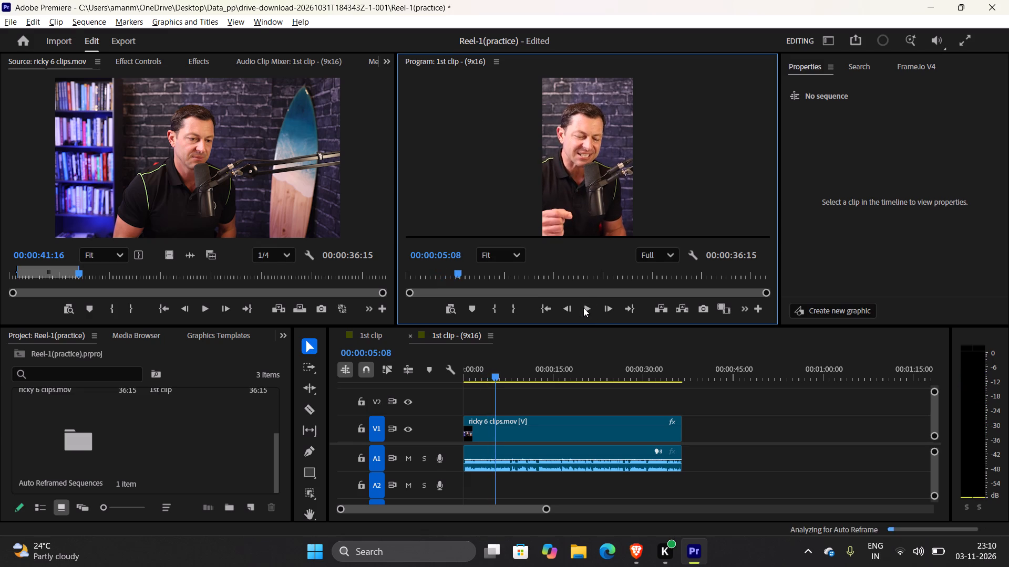
Return to the YouTube tutorial in the browser, watch the part on nesting the reframed clip, and pause it.
{"action": "key", "text": "alt+Tab"}
{"action": "left_click", "coordinate": [480, 349]}
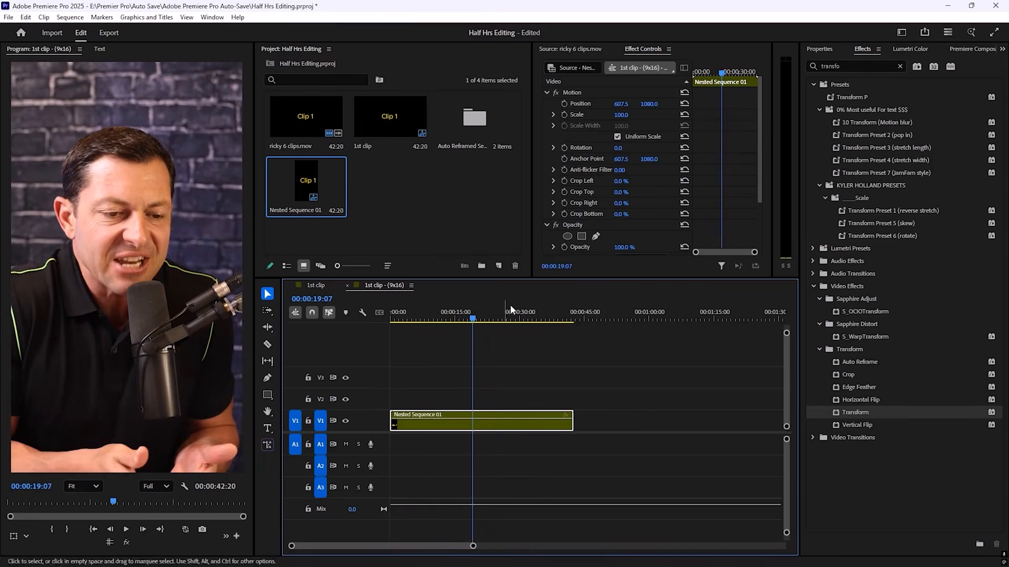
{"action": "left_click", "coordinate": [545, 300]}
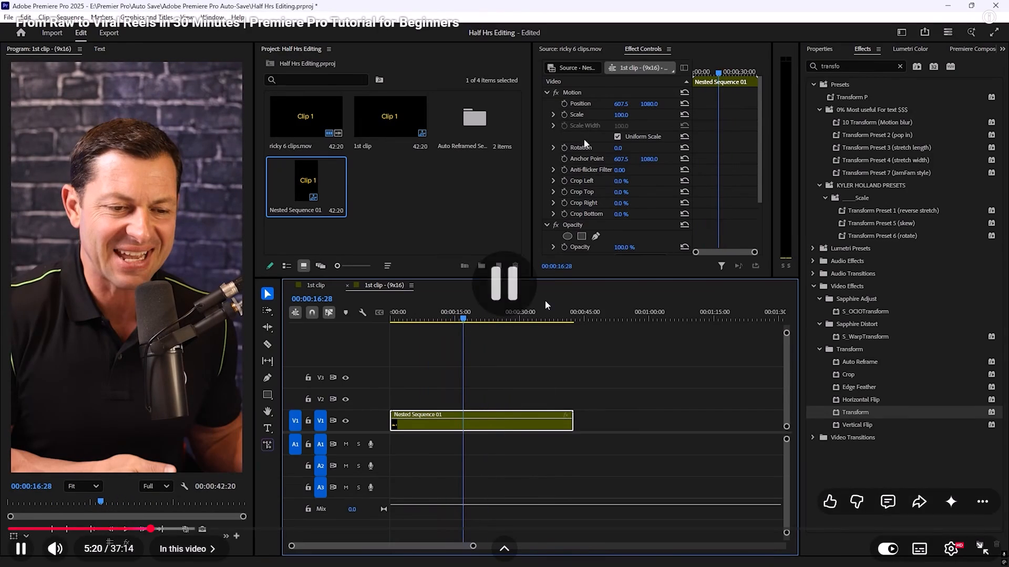
In Premiere, nest the V1 clip of the 1st clip - (9x16) sequence under the default name and look it up in the project.
{"action": "key", "text": "alt+Tab"}
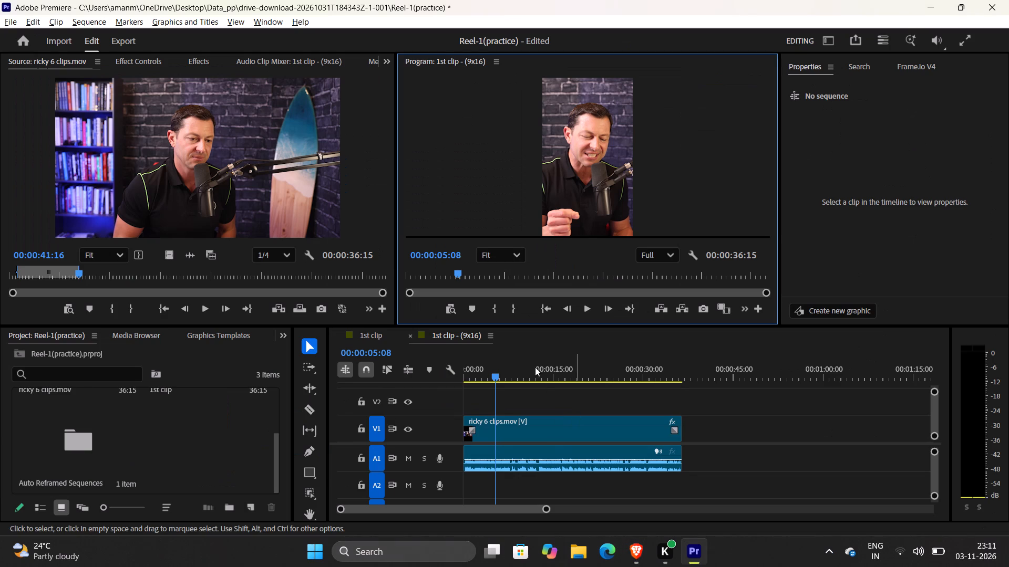
{"action": "left_click", "coordinate": [578, 430]}
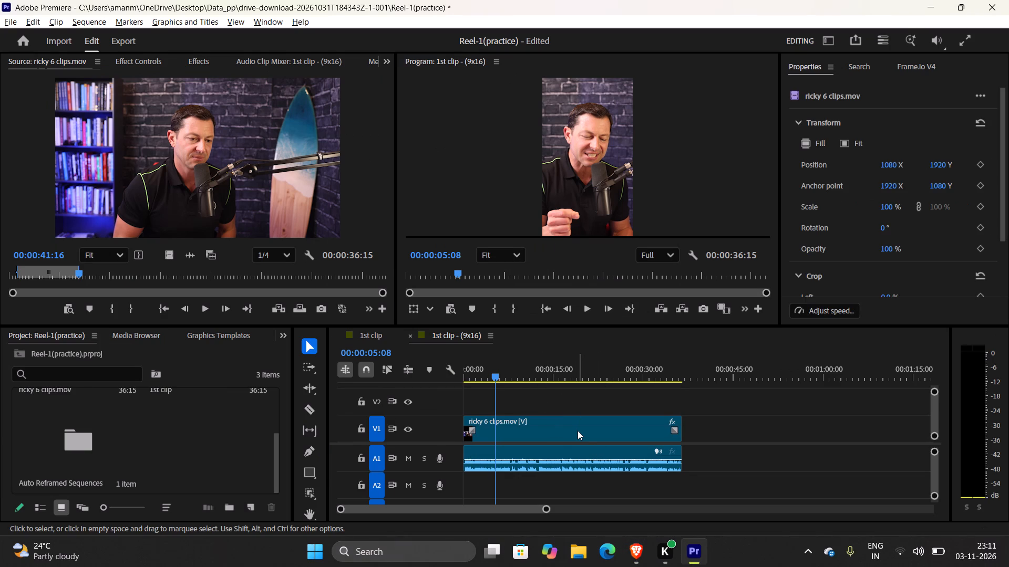
{"action": "right_click", "coordinate": [589, 430]}
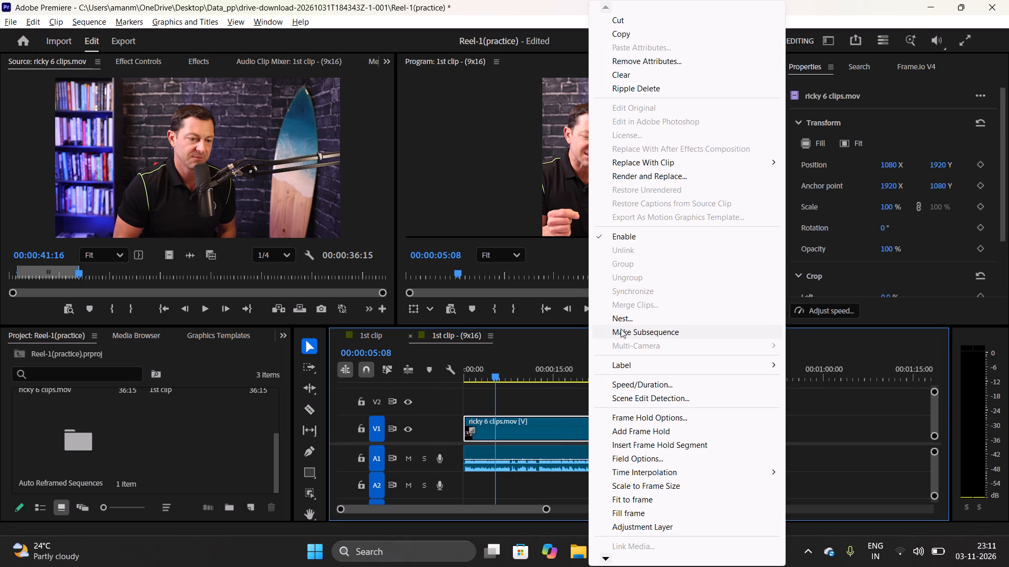
{"action": "left_click", "coordinate": [631, 321]}
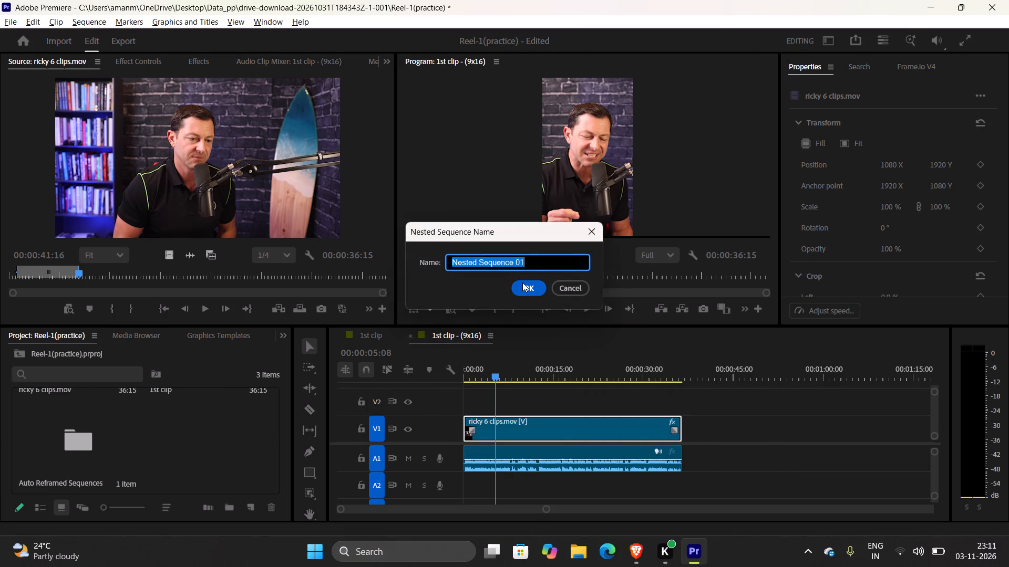
{"action": "left_click", "coordinate": [522, 286]}
{"action": "scroll", "coordinate": [242, 440], "scroll_direction": "up", "scroll_amount": 5}
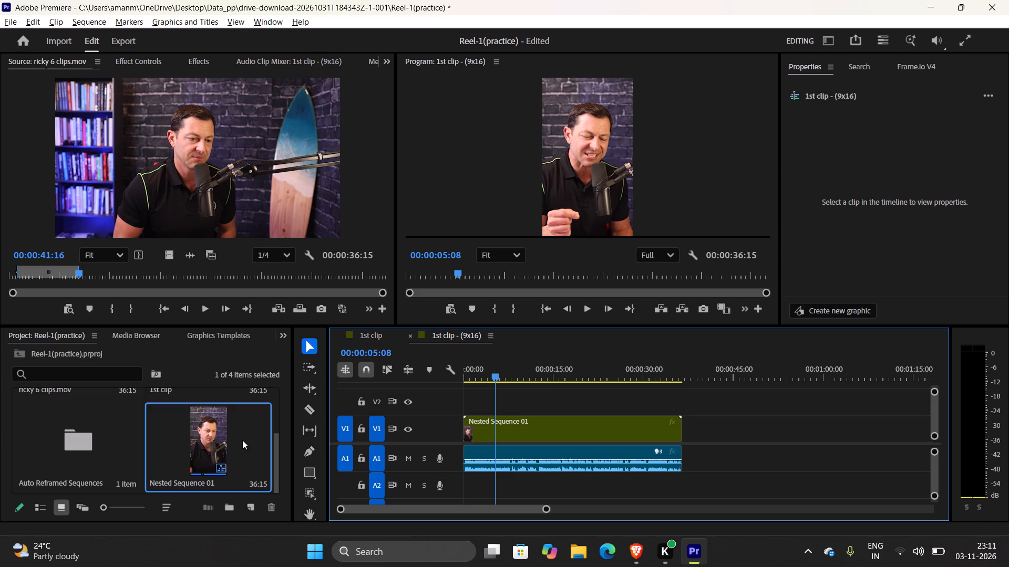
{"action": "scroll", "coordinate": [242, 440], "scroll_direction": "up", "scroll_amount": 1}
{"action": "scroll", "coordinate": [242, 440], "scroll_direction": "down", "scroll_amount": 1}
Continue the YouTube tutorial in the browser to see what is done with the nested sequence, and pause it.
{"action": "key", "text": "alt+Tab"}
{"action": "left_click", "coordinate": [420, 330]}
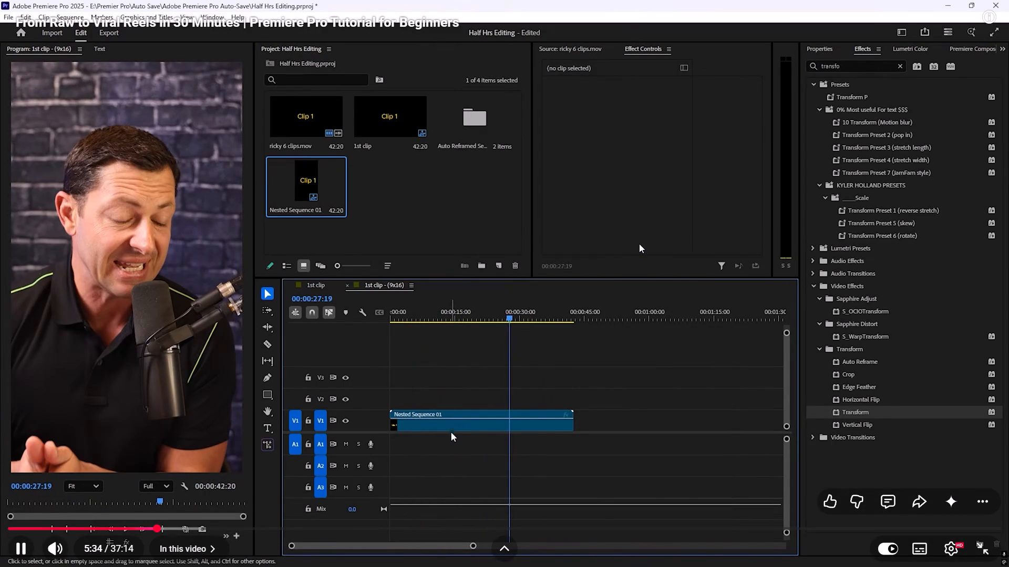
{"action": "left_click", "coordinate": [654, 238]}
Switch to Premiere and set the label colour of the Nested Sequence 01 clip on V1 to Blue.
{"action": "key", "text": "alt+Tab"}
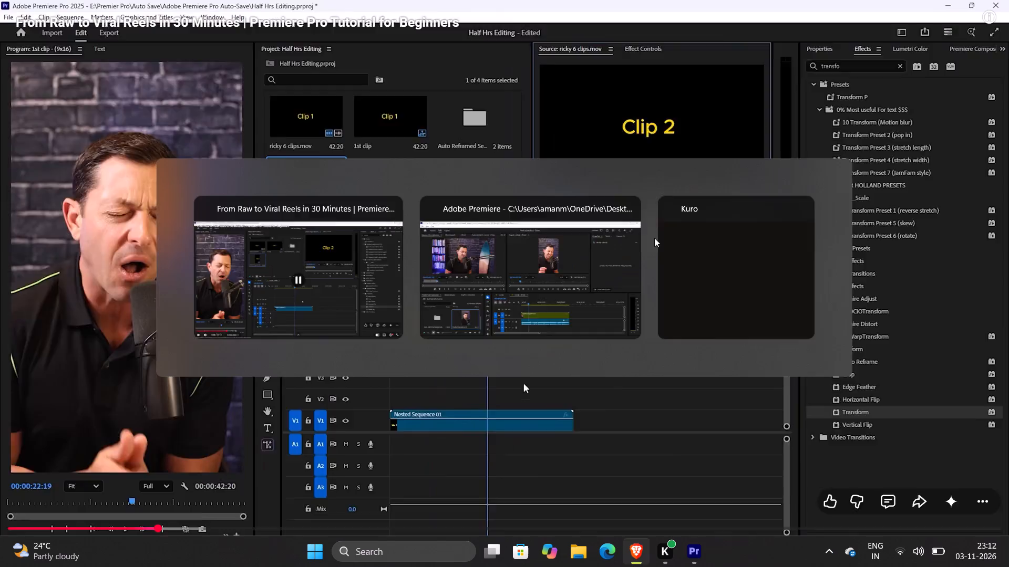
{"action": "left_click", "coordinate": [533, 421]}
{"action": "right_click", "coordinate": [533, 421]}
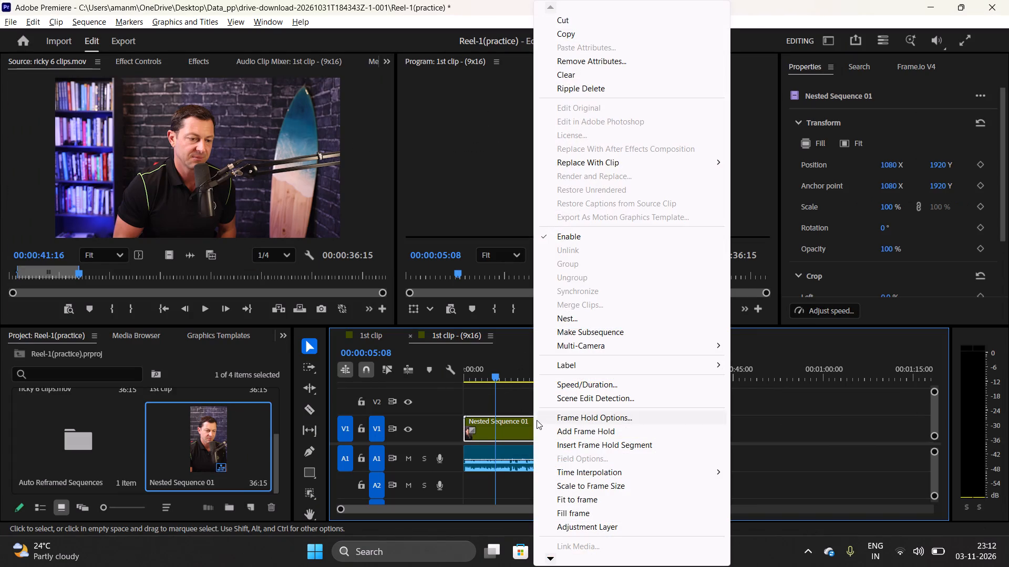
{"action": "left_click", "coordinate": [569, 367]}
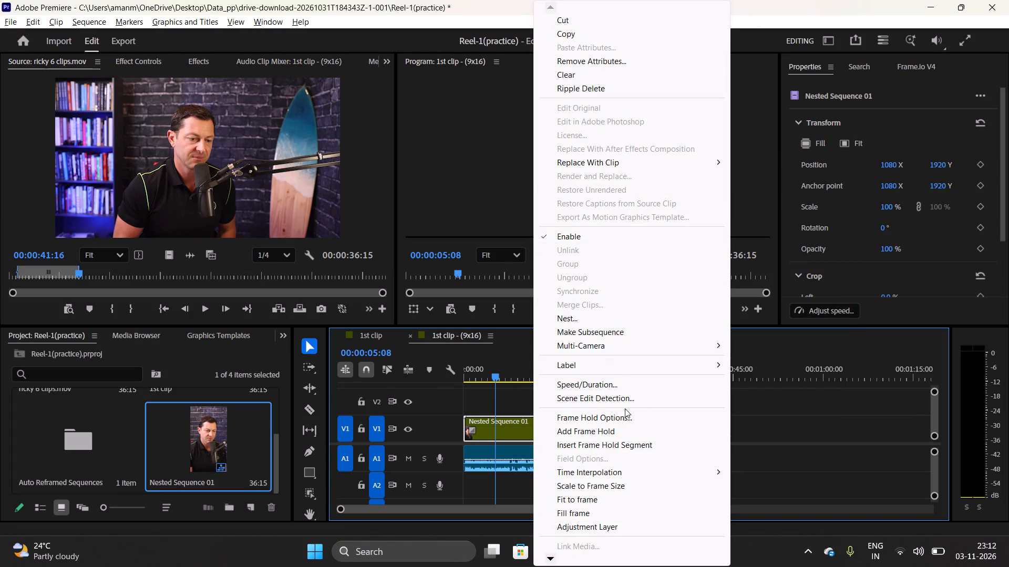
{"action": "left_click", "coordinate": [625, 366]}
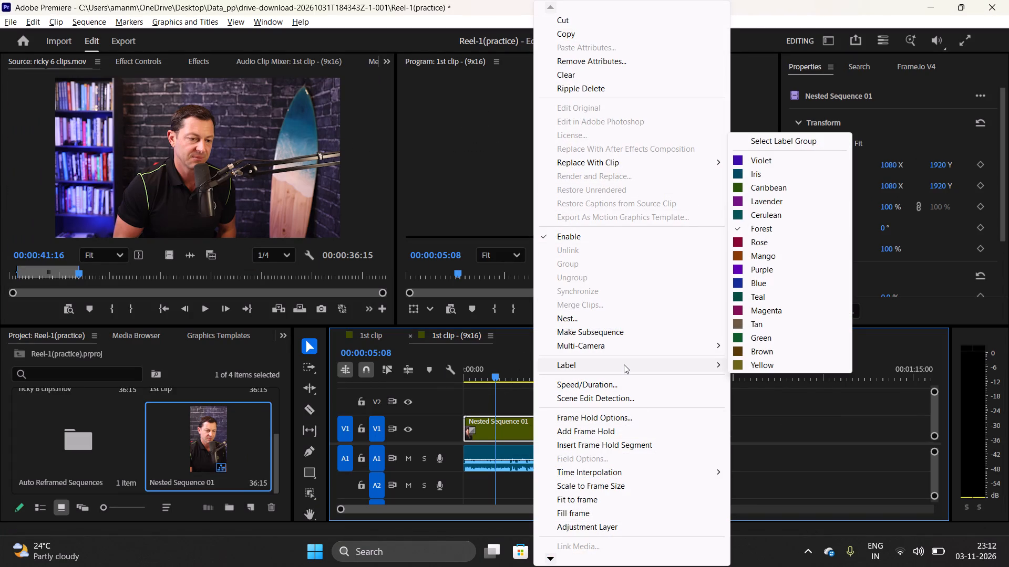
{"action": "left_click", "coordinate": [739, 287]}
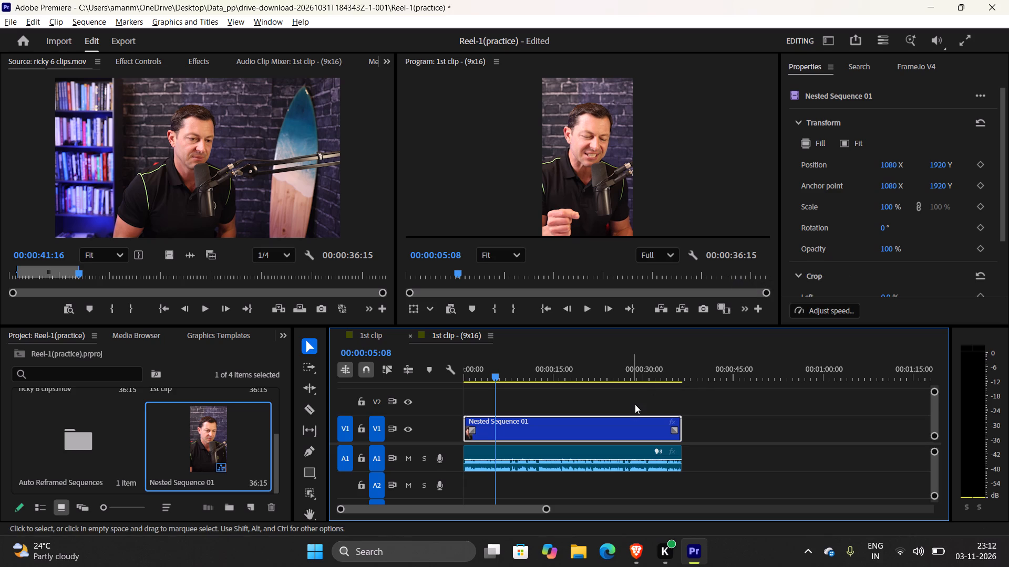
Glance at the tutorial and, back in Premiere, set the label colour of the Nested Sequence 01 clip to Violet.
{"action": "key", "text": "alt+Tab"}
{"action": "key", "text": "alt+Tab"}
{"action": "right_click", "coordinate": [605, 423]}
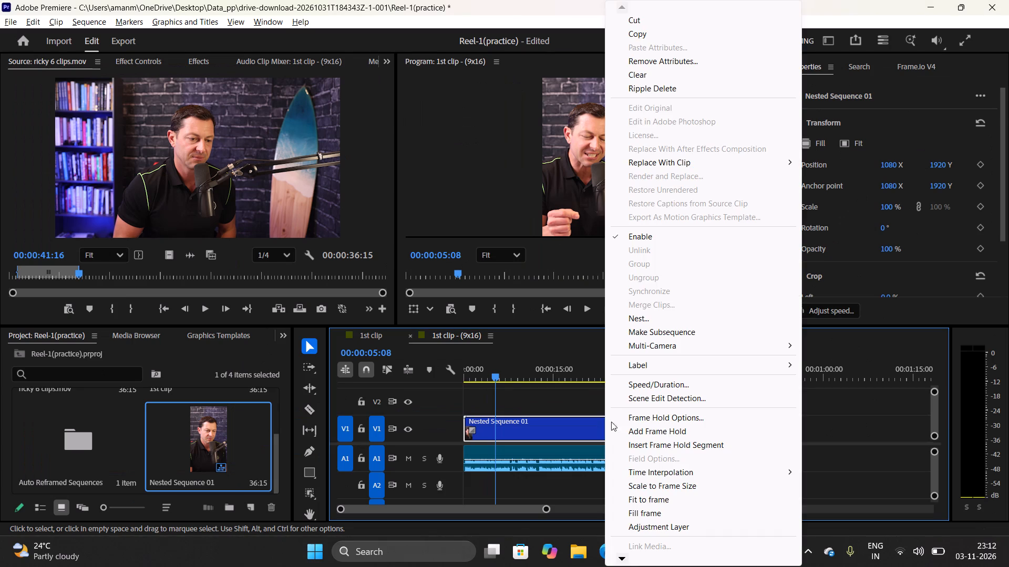
{"action": "left_click", "coordinate": [652, 370]}
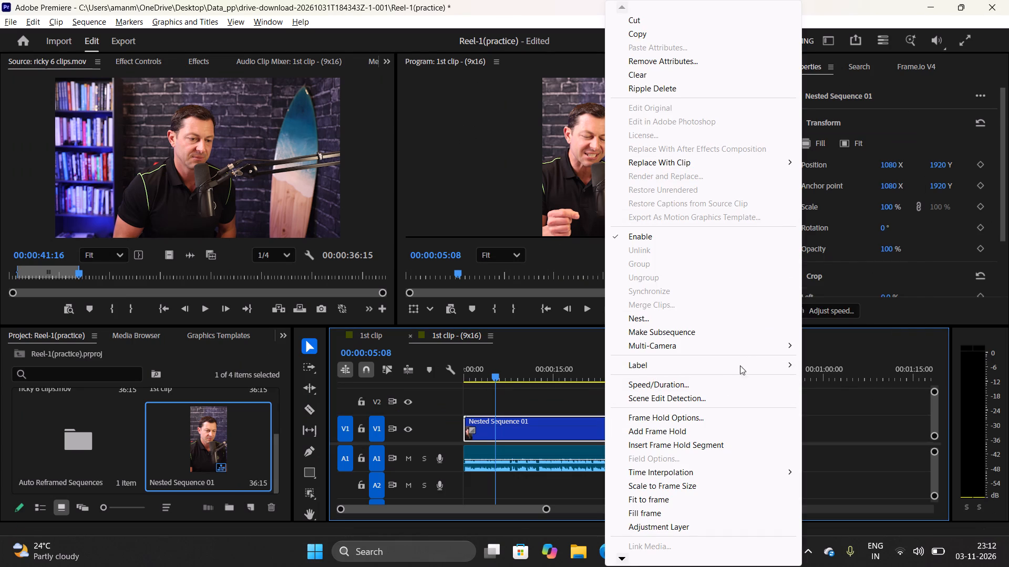
{"action": "left_click", "coordinate": [715, 367]}
{"action": "left_click", "coordinate": [840, 166]}
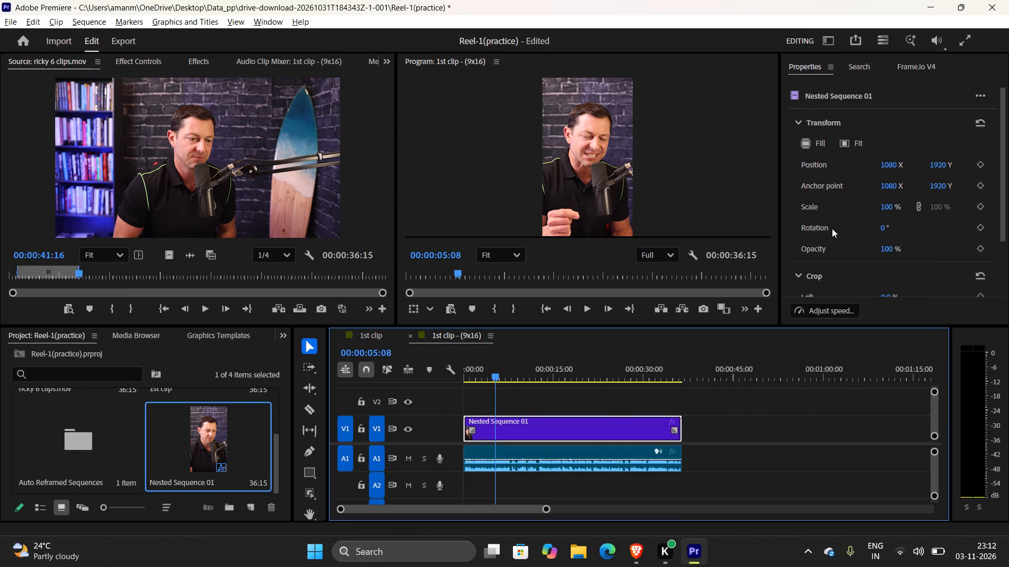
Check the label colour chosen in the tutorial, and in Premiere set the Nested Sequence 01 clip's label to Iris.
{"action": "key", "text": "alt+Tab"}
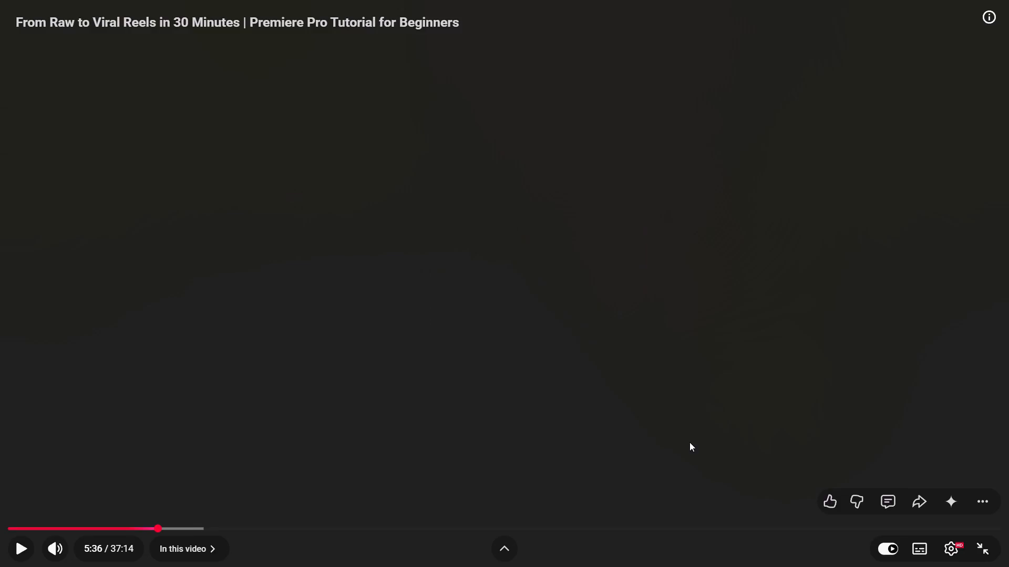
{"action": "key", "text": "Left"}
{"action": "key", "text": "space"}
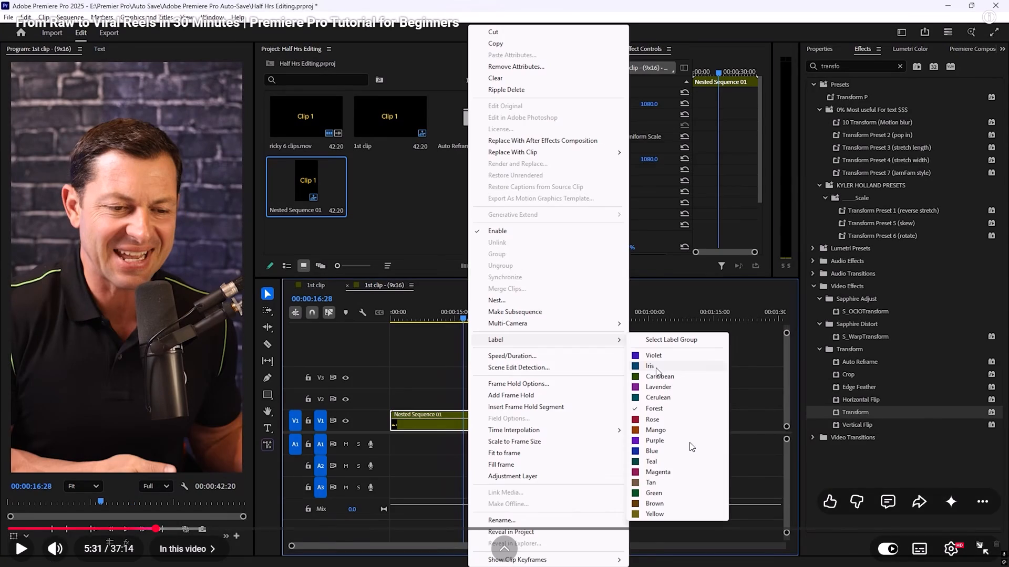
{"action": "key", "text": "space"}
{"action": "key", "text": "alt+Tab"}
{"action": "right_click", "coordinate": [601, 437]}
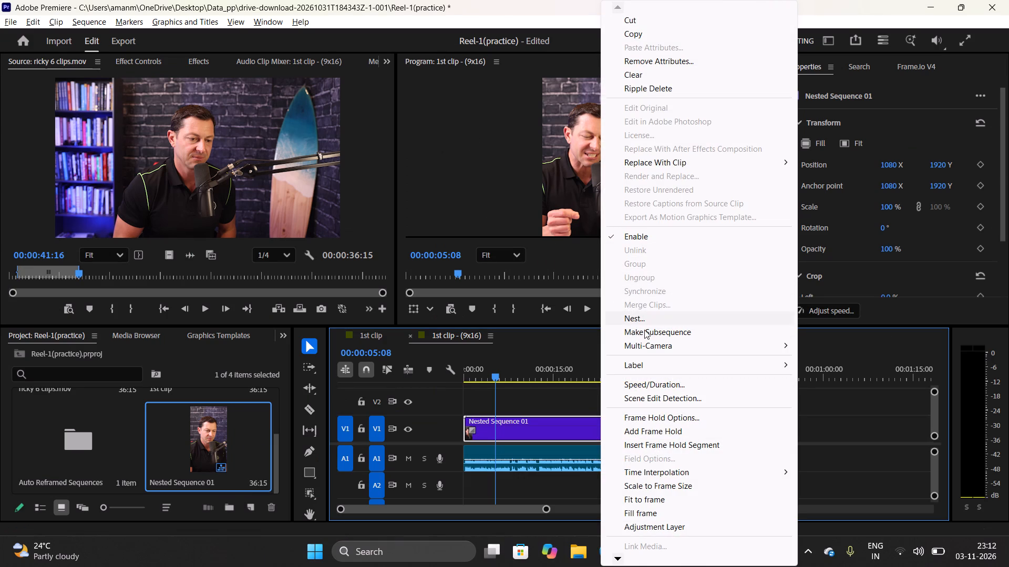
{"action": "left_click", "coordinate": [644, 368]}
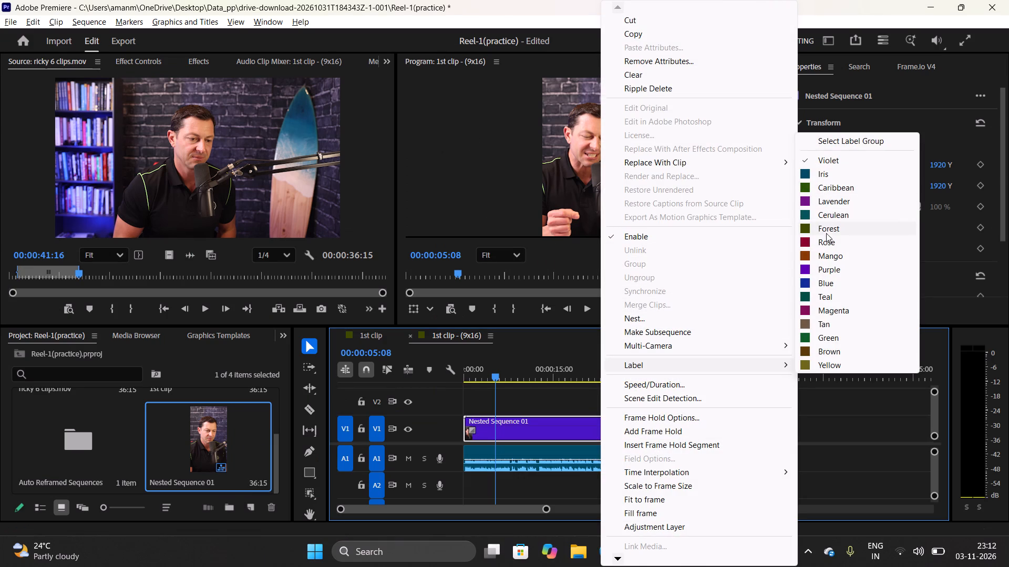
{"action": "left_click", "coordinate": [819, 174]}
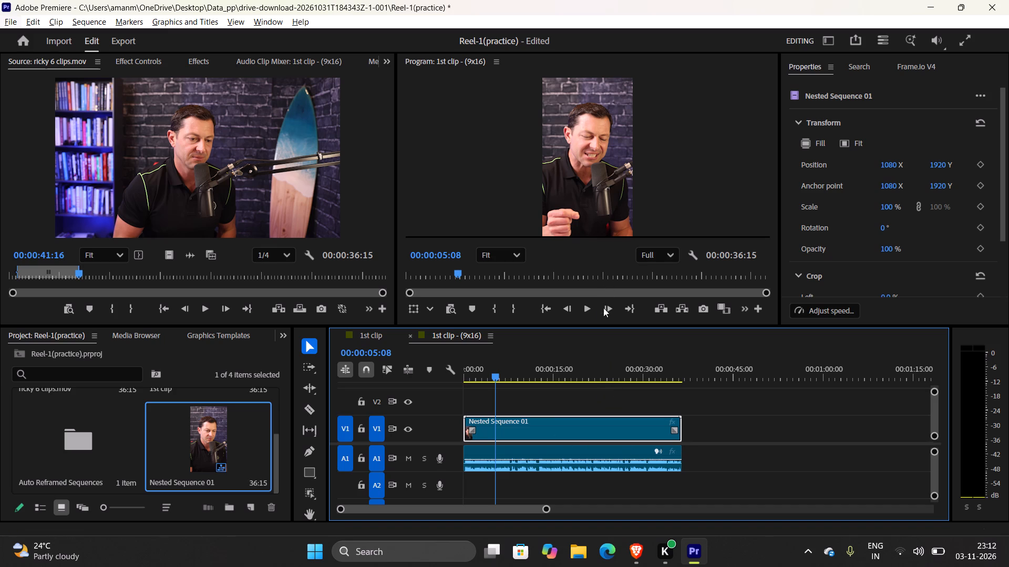
Play the 1st clip - (9x16) sequence briefly from the current playhead position in the Program monitor.
{"action": "left_click", "coordinate": [587, 308]}
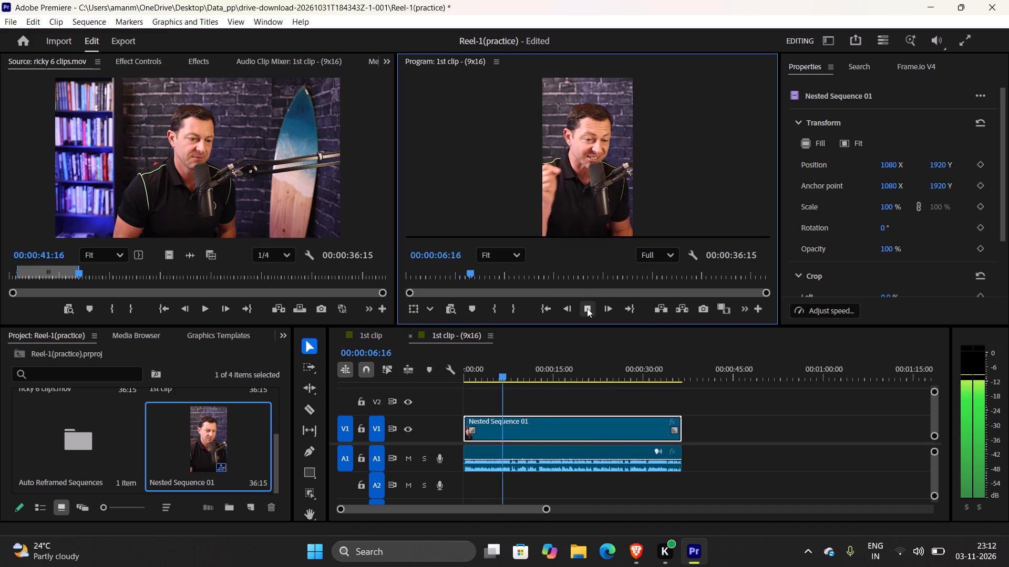
Continue the YouTube tutorial in the browser up to about 5:58 and pause it.
{"action": "key", "text": "alt+Tab"}
{"action": "left_click", "coordinate": [587, 308]}
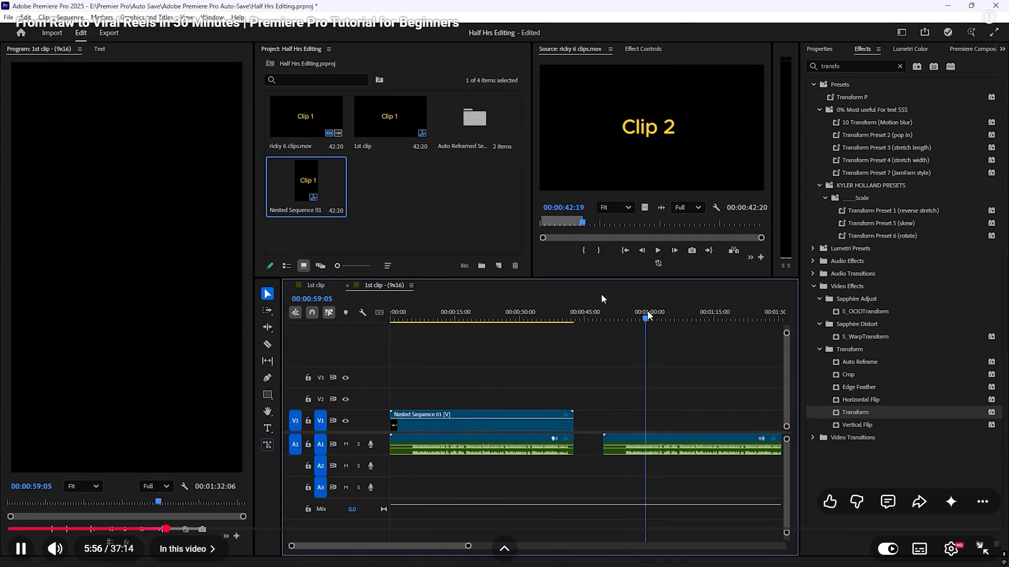
{"action": "left_click", "coordinate": [508, 319]}
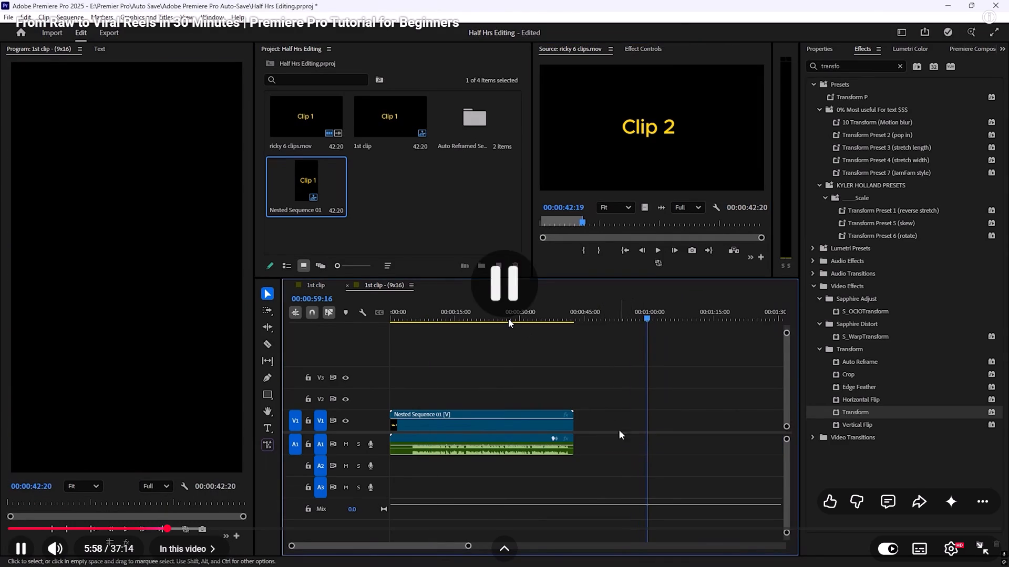
In Premiere, return the playhead to the start of the 1st clip - (9x16) sequence and play its first seconds.
{"action": "key", "text": "alt+Tab"}
{"action": "left_click", "coordinate": [586, 302]}
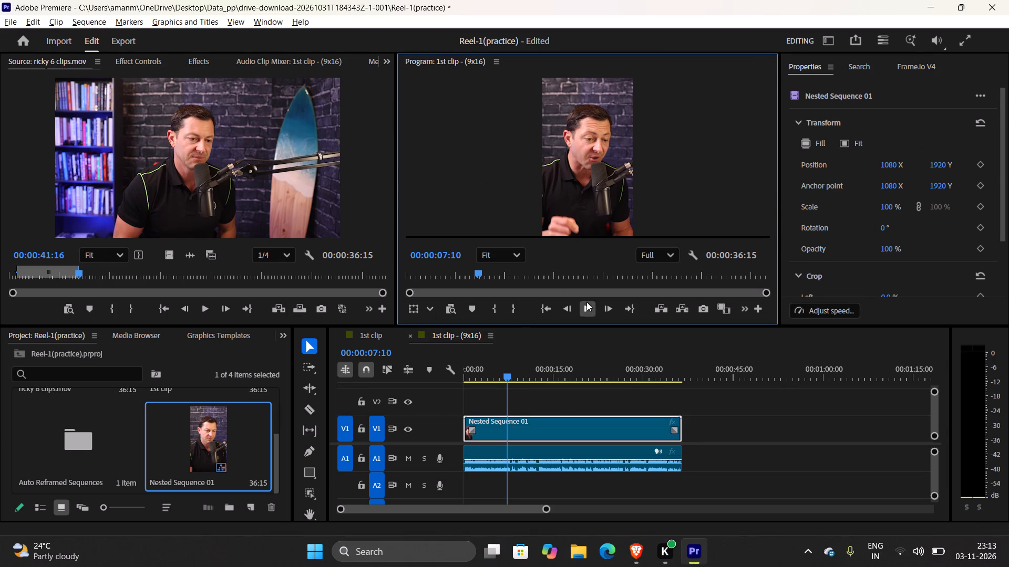
{"action": "left_click_drag", "start_coordinate": [494, 275], "coordinate": [404, 279]}
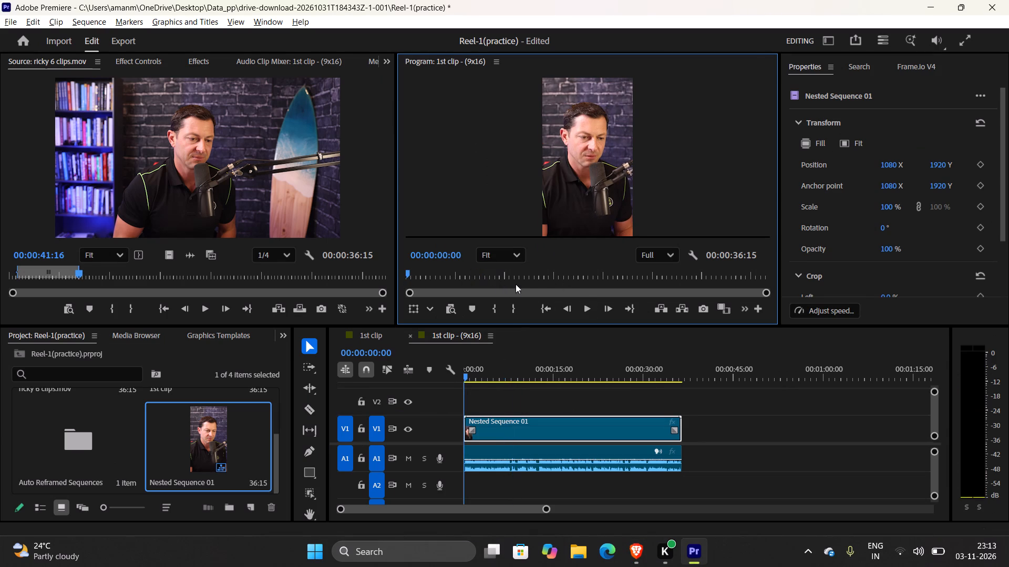
{"action": "left_click", "coordinate": [591, 308]}
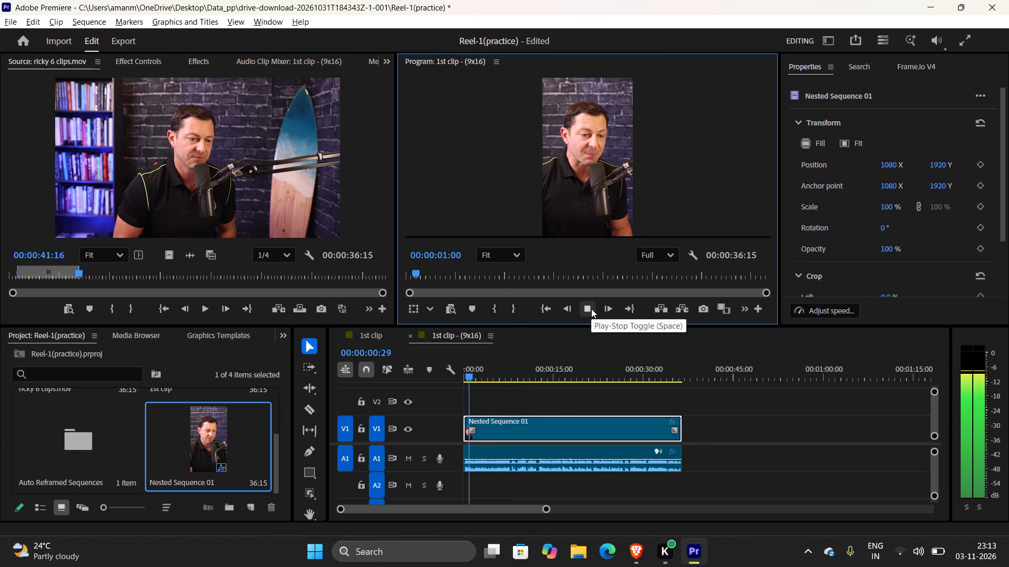
Continue the YouTube tutorial in the browser to see how the Lumetri Color panel is opened, and pause it at about 6:10.
{"action": "key", "text": "alt+Tab"}
{"action": "left_click", "coordinate": [557, 331]}
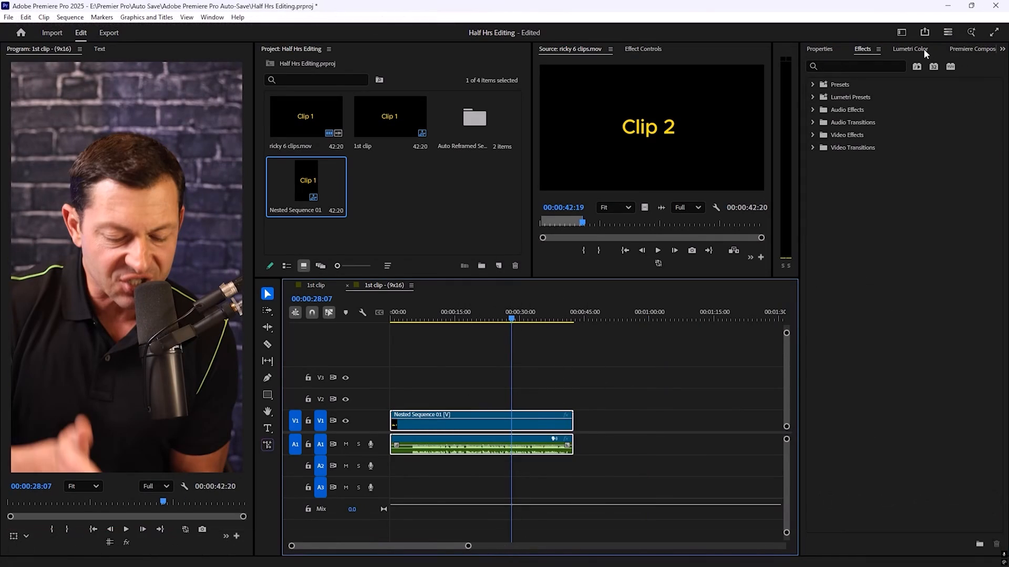
{"action": "left_click", "coordinate": [679, 299]}
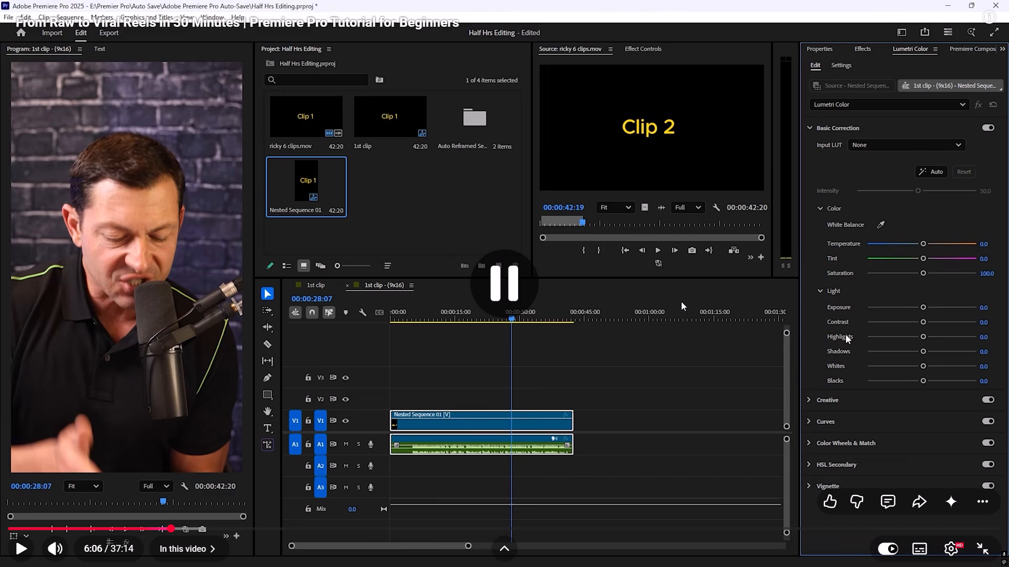
{"action": "left_click", "coordinate": [679, 301]}
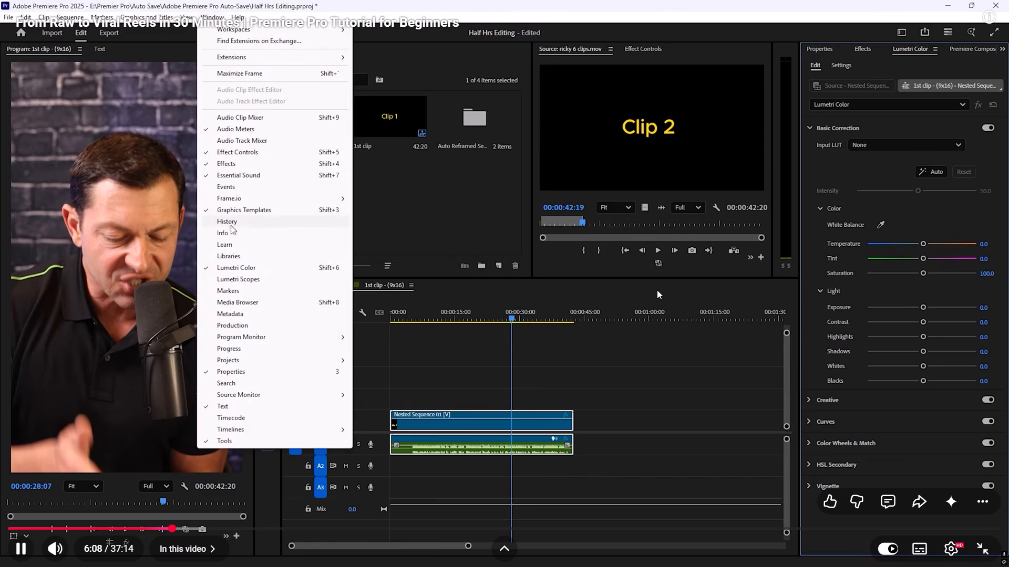
{"action": "left_click", "coordinate": [657, 290]}
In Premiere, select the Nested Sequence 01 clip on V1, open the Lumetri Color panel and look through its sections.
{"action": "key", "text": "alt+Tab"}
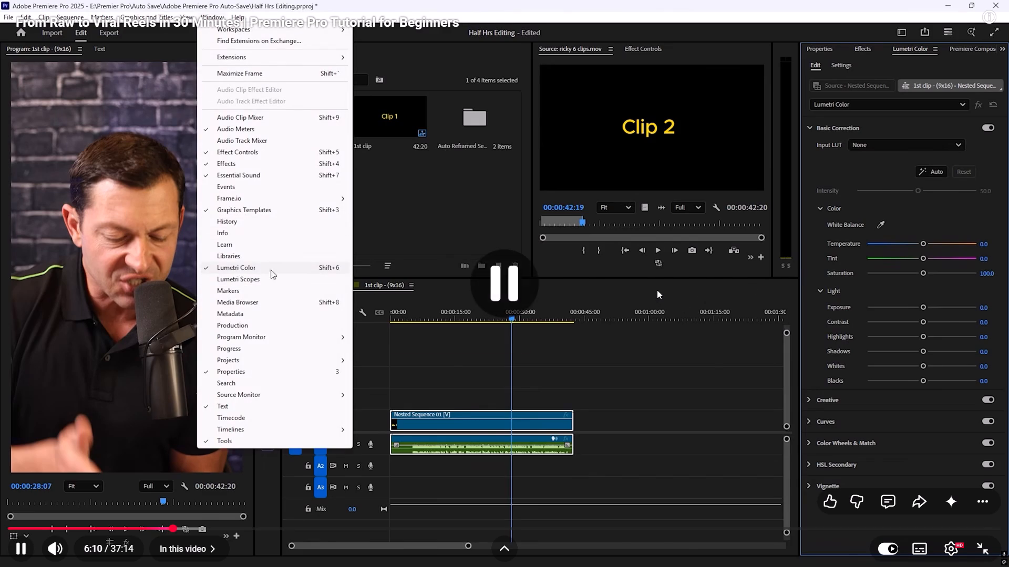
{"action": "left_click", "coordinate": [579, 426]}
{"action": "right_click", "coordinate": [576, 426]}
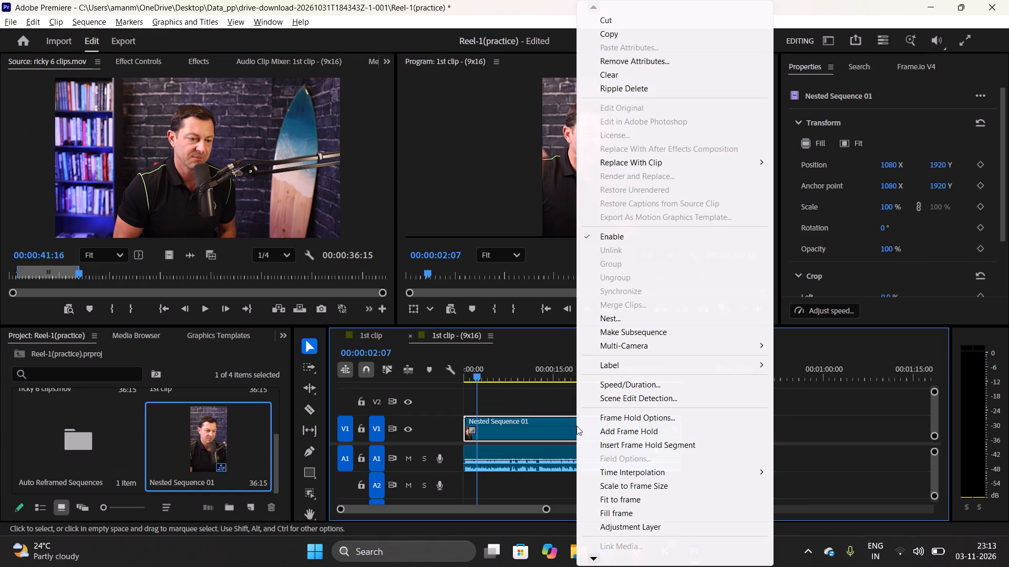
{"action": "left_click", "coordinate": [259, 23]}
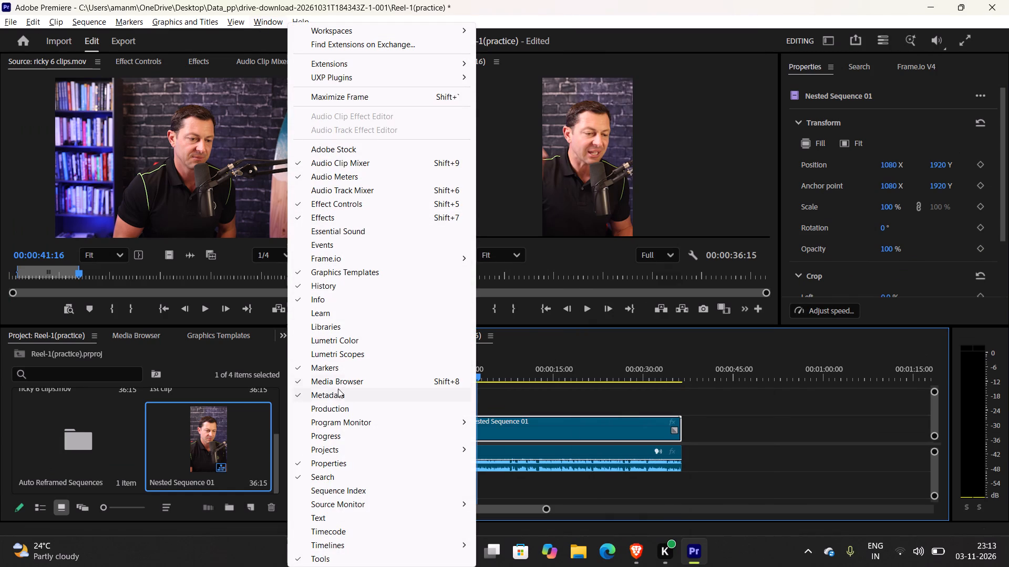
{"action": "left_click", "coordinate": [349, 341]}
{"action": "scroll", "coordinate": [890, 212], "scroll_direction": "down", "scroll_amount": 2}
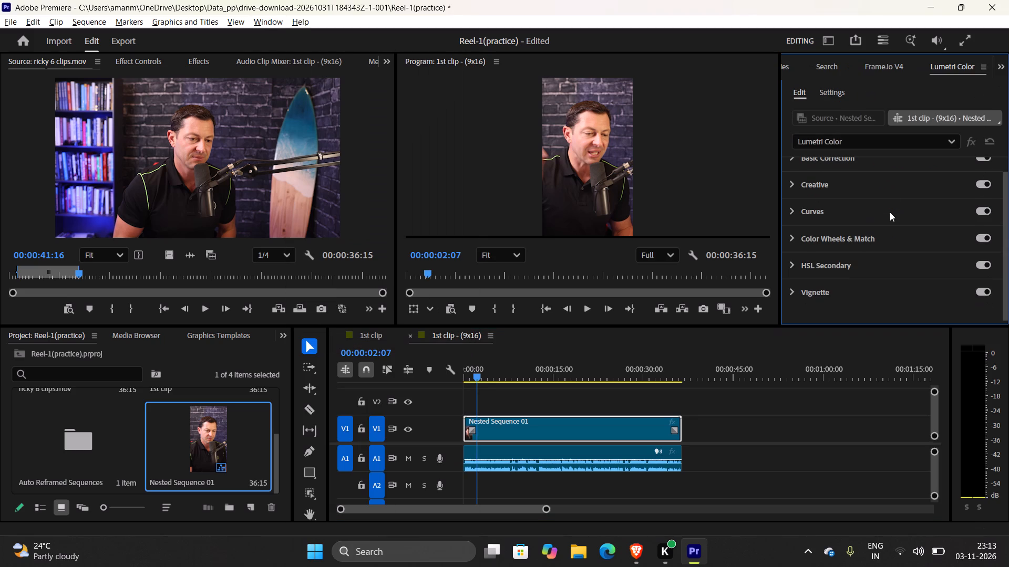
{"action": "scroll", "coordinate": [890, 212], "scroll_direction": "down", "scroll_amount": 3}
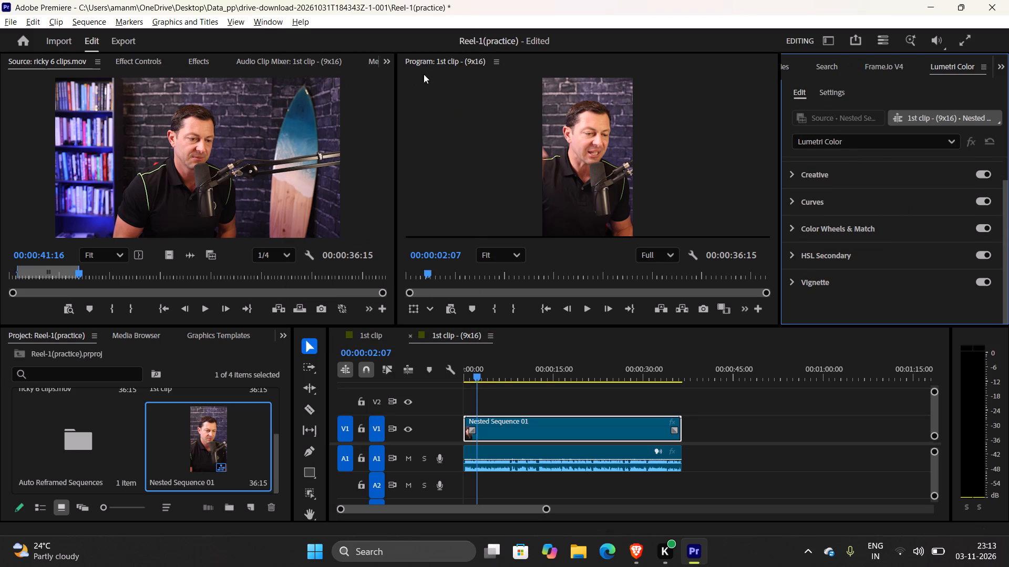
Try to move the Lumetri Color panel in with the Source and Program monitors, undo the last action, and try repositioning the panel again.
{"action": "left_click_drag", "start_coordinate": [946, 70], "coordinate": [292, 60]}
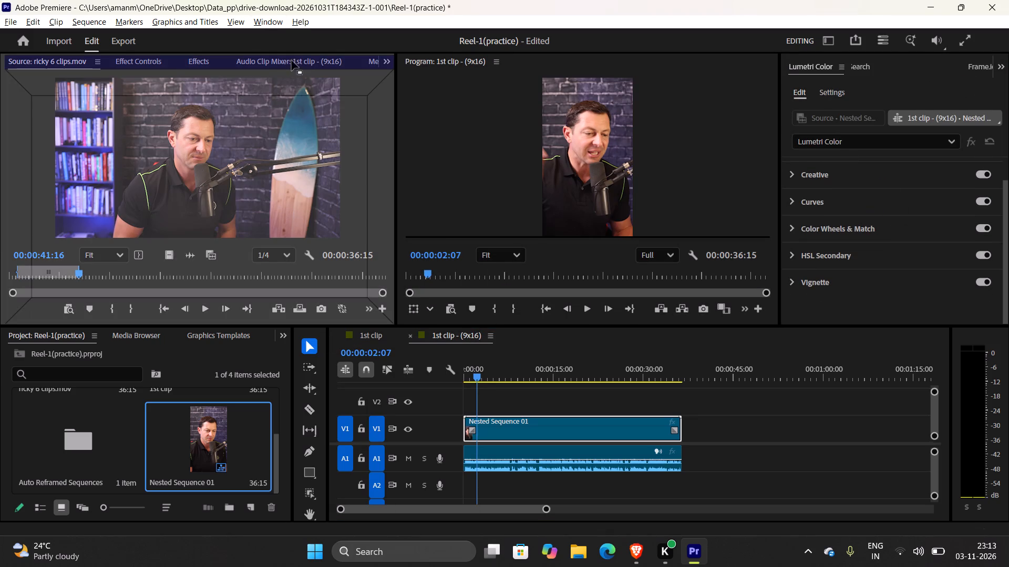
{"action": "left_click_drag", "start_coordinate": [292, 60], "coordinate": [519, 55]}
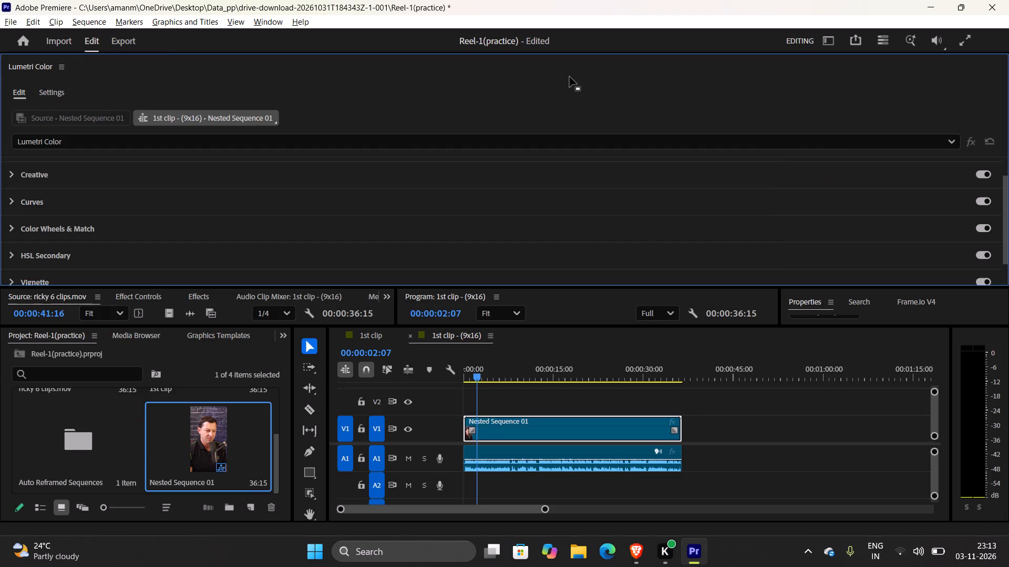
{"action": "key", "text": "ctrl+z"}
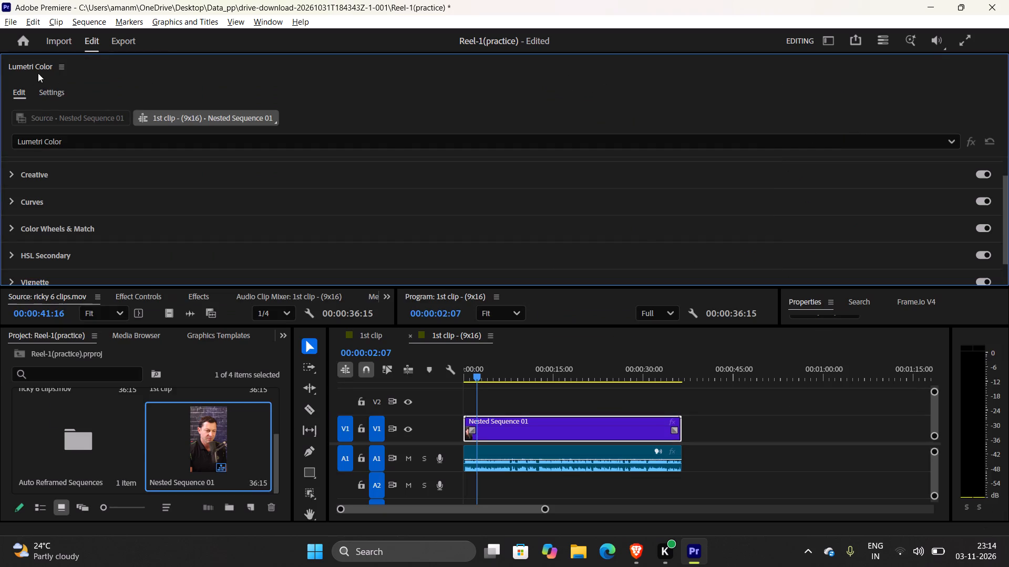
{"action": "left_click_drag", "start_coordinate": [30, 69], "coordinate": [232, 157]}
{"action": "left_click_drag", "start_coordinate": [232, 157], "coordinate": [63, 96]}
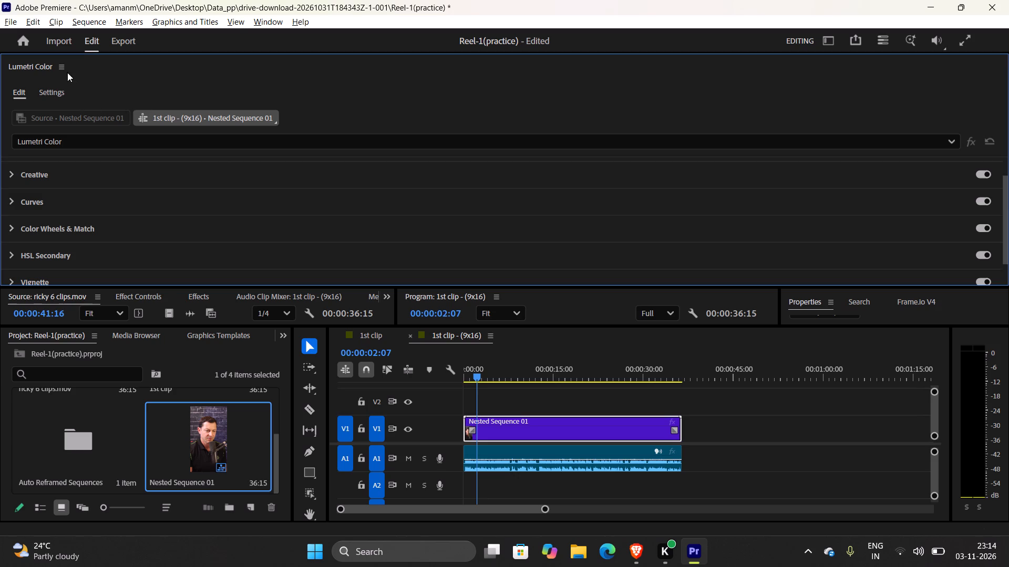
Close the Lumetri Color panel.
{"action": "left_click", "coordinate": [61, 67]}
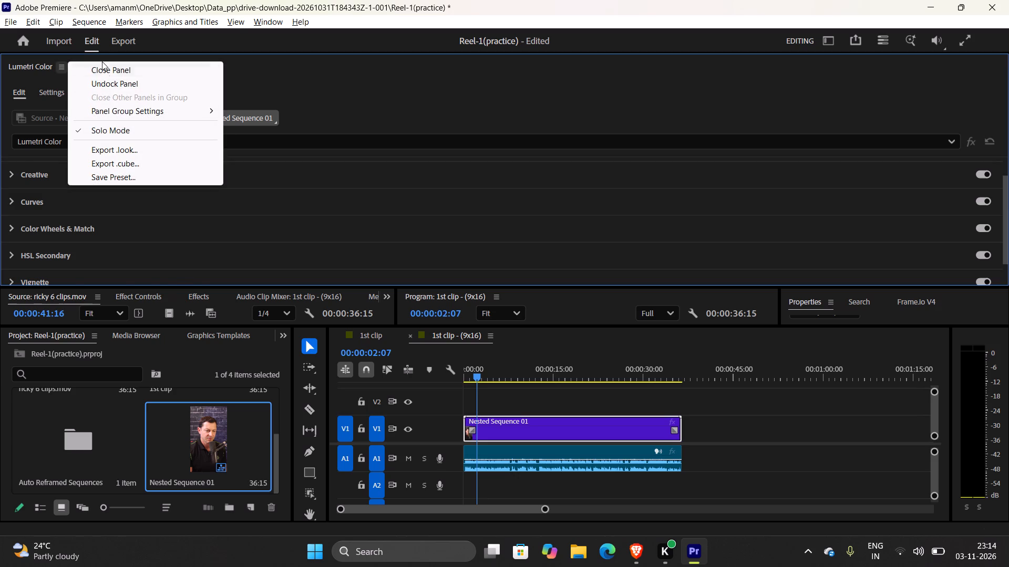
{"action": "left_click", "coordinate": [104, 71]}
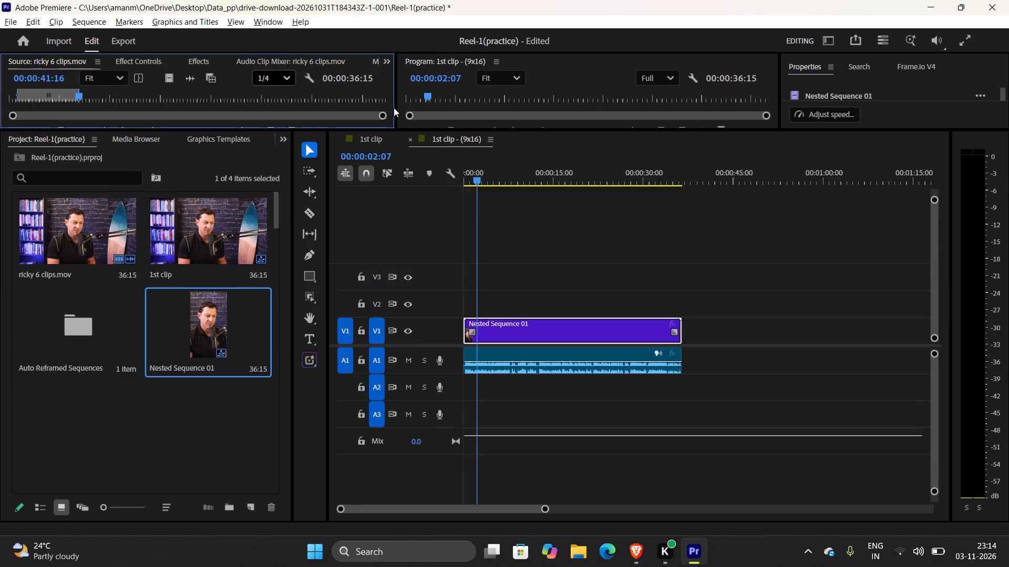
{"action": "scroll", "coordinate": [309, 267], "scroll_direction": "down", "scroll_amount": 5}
Reset the Editing workspace to its saved layout.
{"action": "scroll", "coordinate": [349, 314], "scroll_direction": "up", "scroll_amount": 6}
{"action": "left_click", "coordinate": [266, 26]}
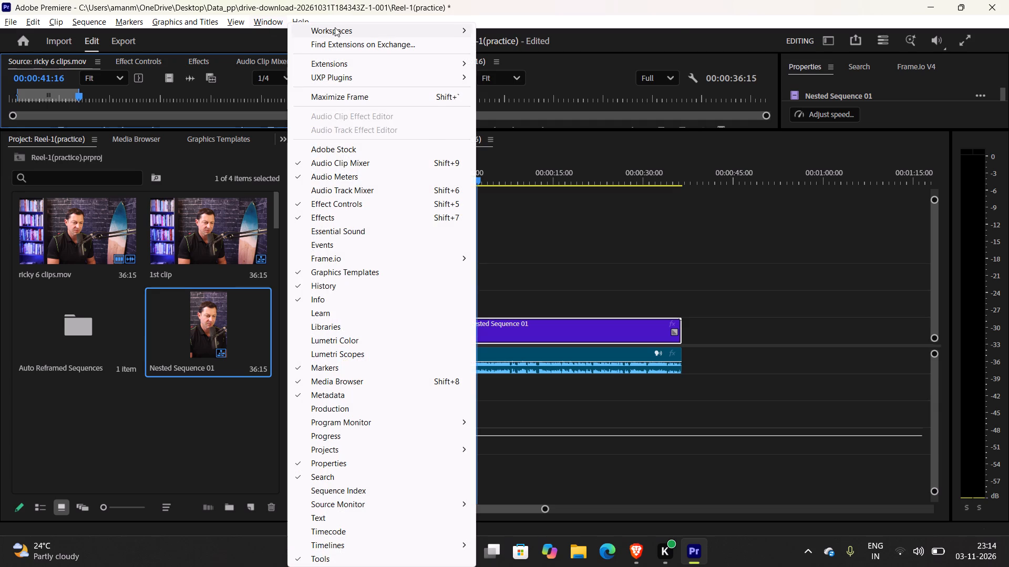
{"action": "left_click", "coordinate": [335, 27]}
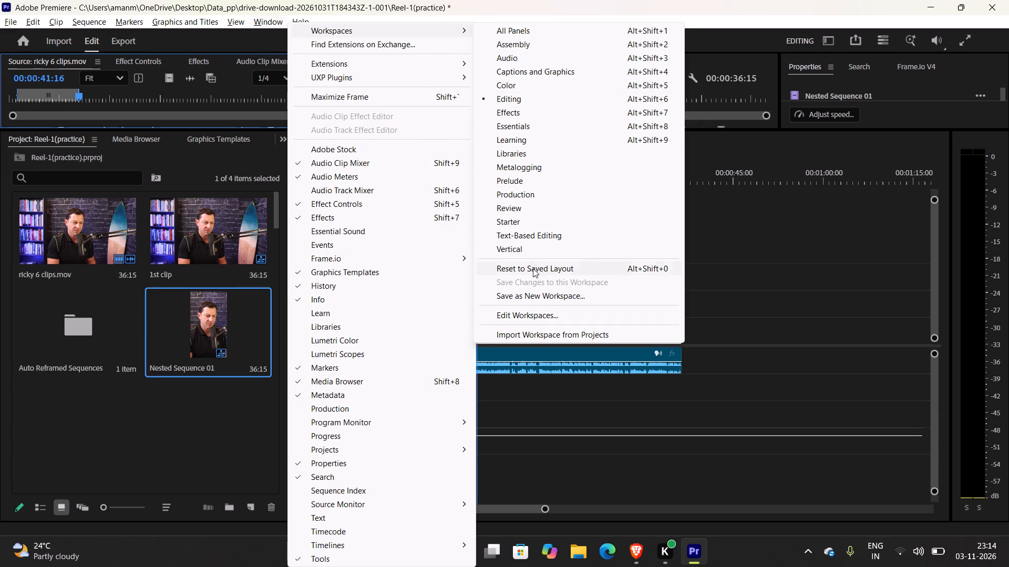
{"action": "left_click", "coordinate": [532, 266]}
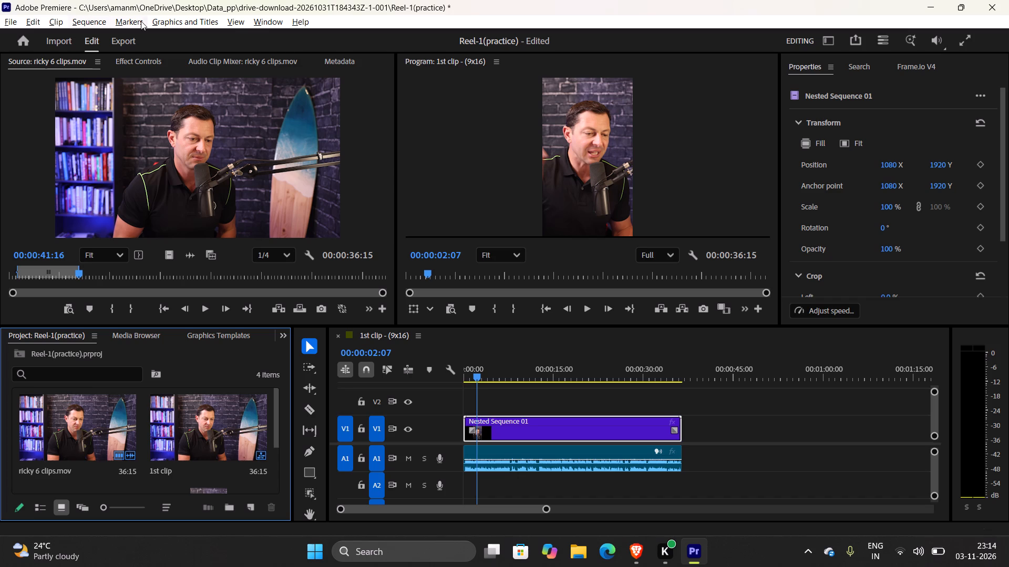
Reopen the Lumetri Color panel for the selected Nested Sequence 01 clip and look through its sections.
{"action": "left_click", "coordinate": [251, 22]}
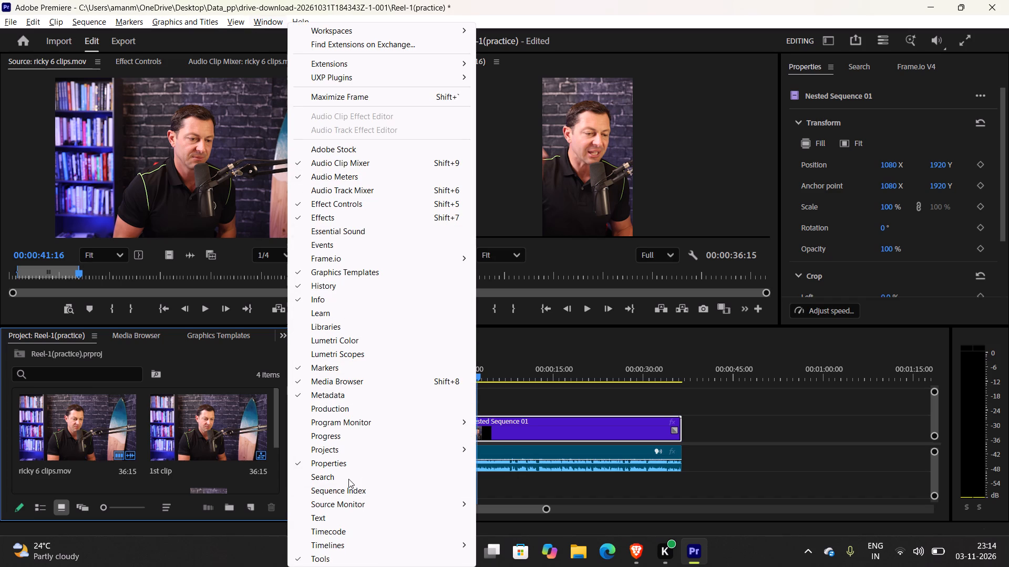
{"action": "left_click", "coordinate": [345, 341]}
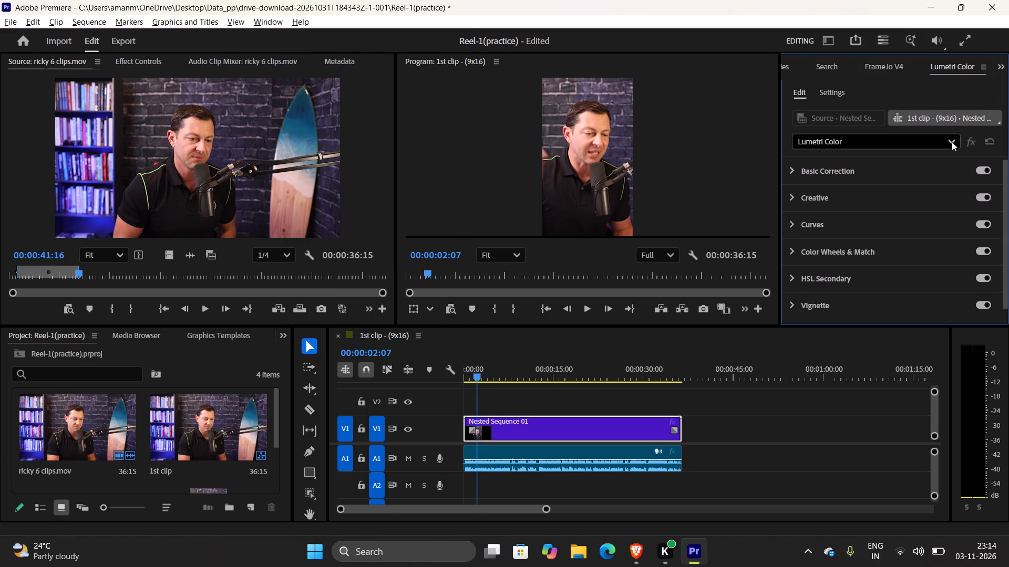
{"action": "scroll", "coordinate": [906, 202], "scroll_direction": "down", "scroll_amount": 6}
{"action": "scroll", "coordinate": [905, 212], "scroll_direction": "up", "scroll_amount": 6}
Check the panel against the paused tutorial in the browser, and expand Lumetri Color's Basic Correction section in Premiere.
{"action": "key", "text": "alt+Tab"}
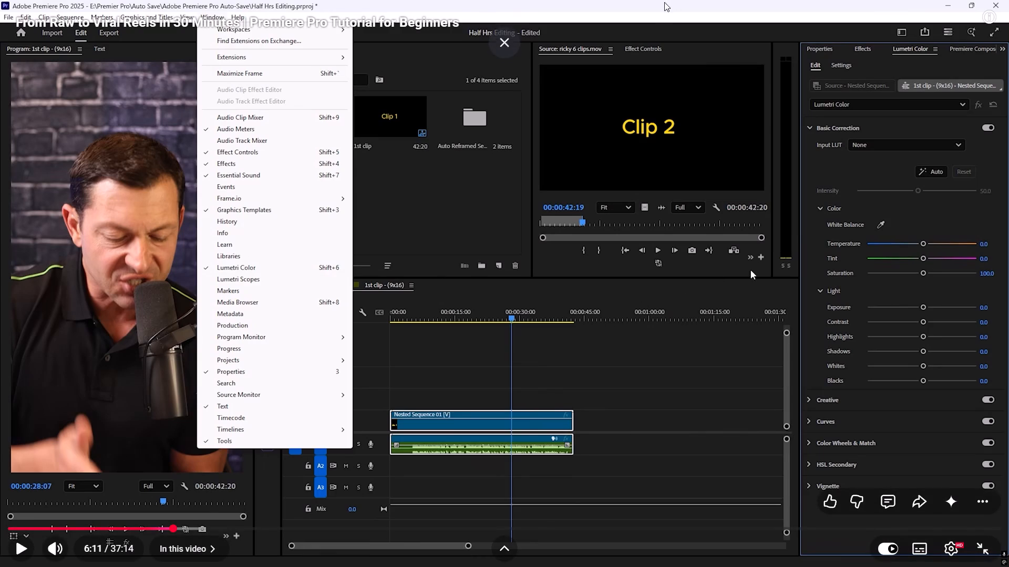
{"action": "left_click", "coordinate": [550, 298]}
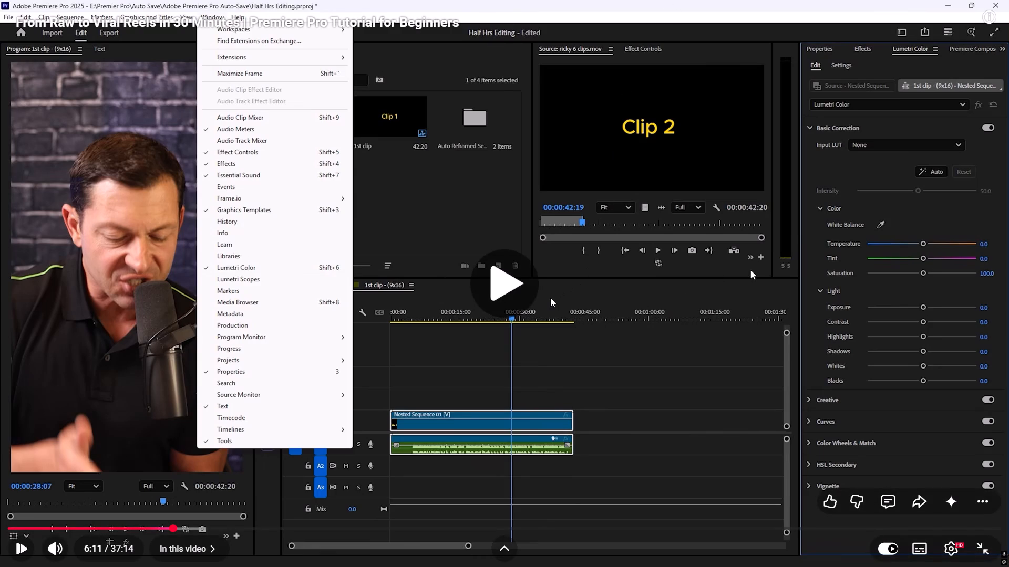
{"action": "left_click", "coordinate": [550, 298]}
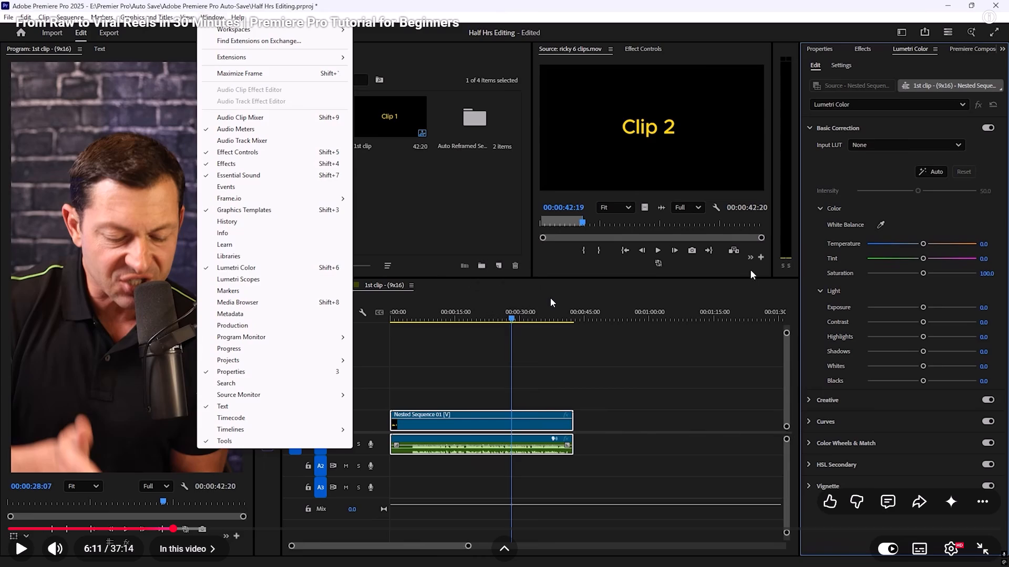
{"action": "key", "text": "alt+Tab"}
{"action": "key", "text": "alt+Tab"}
{"action": "key", "text": "alt+Tab"}
{"action": "left_click", "coordinate": [793, 169]}
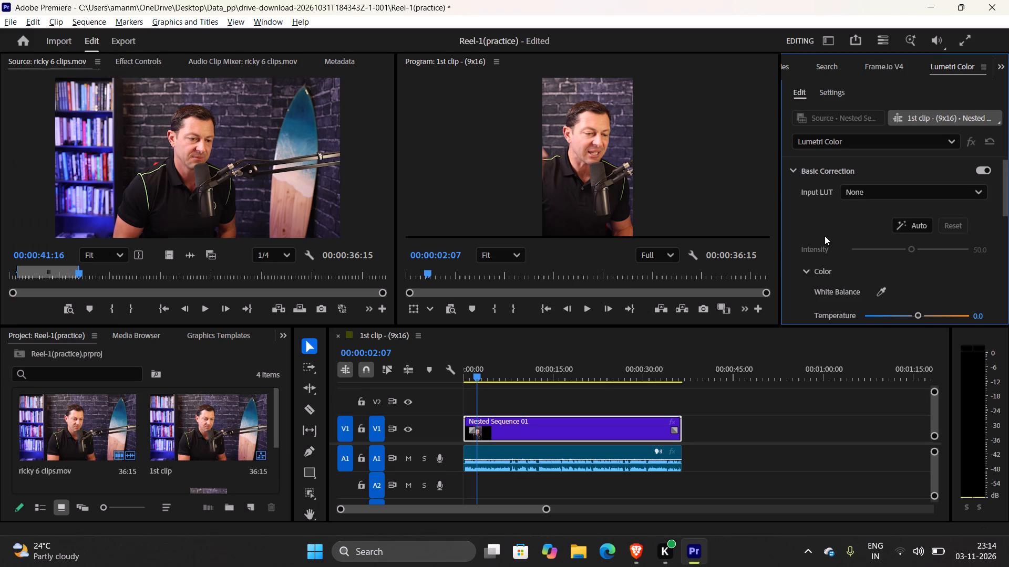
{"action": "scroll", "coordinate": [825, 236], "scroll_direction": "down", "scroll_amount": 5}
Continue the YouTube tutorial in the browser to see how Basic Correction is used, and pause it at about 6:18.
{"action": "key", "text": "alt+Tab"}
{"action": "left_click", "coordinate": [494, 238]}
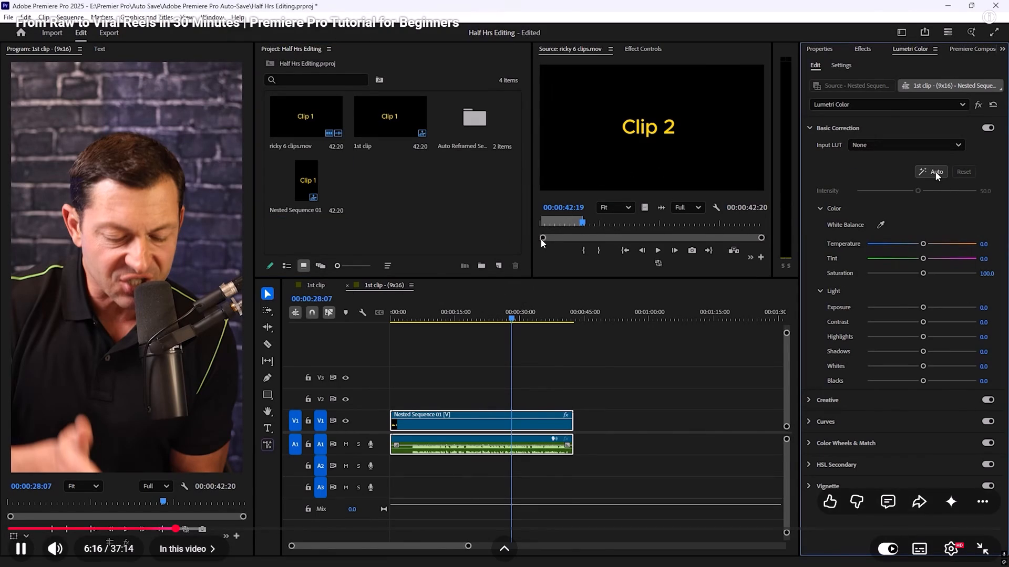
{"action": "left_click", "coordinate": [628, 311]}
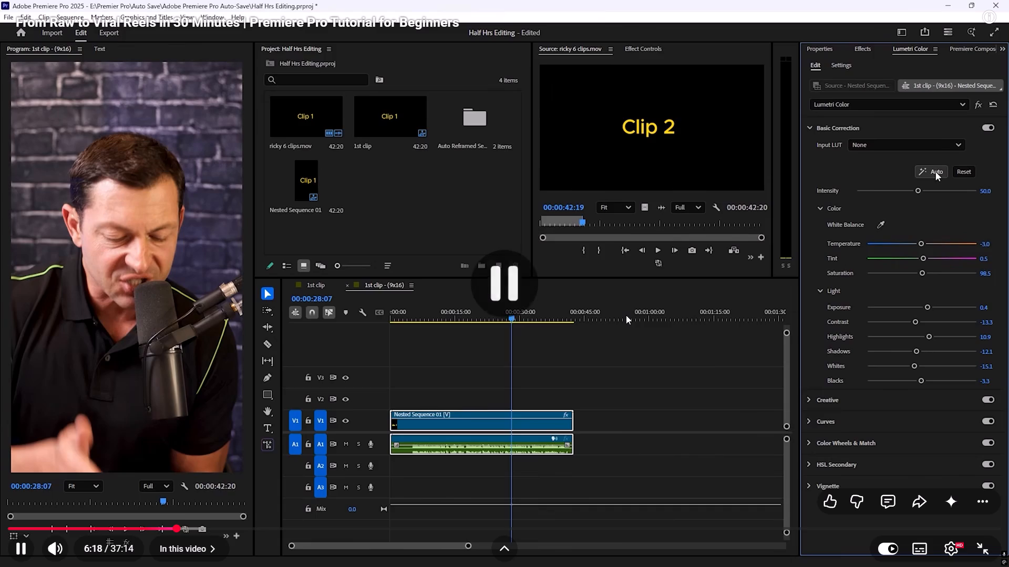
In Premiere, apply the Auto adjustment in Basic Correction to the Nested Sequence 01 clip and compare it with the tutorial.
{"action": "key", "text": "alt+Tab"}
{"action": "left_click", "coordinate": [907, 159]}
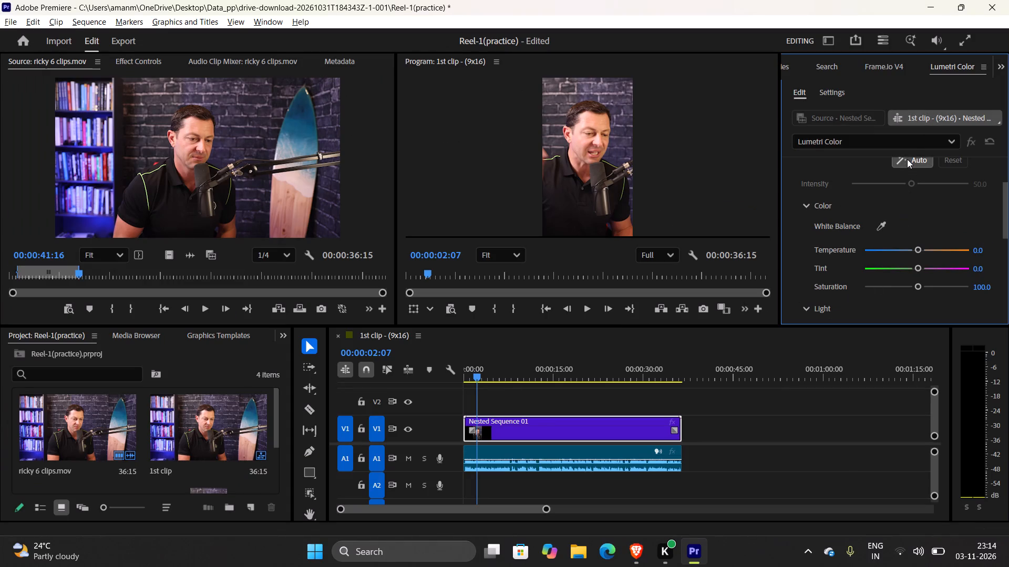
{"action": "scroll", "coordinate": [901, 219], "scroll_direction": "up", "scroll_amount": 2}
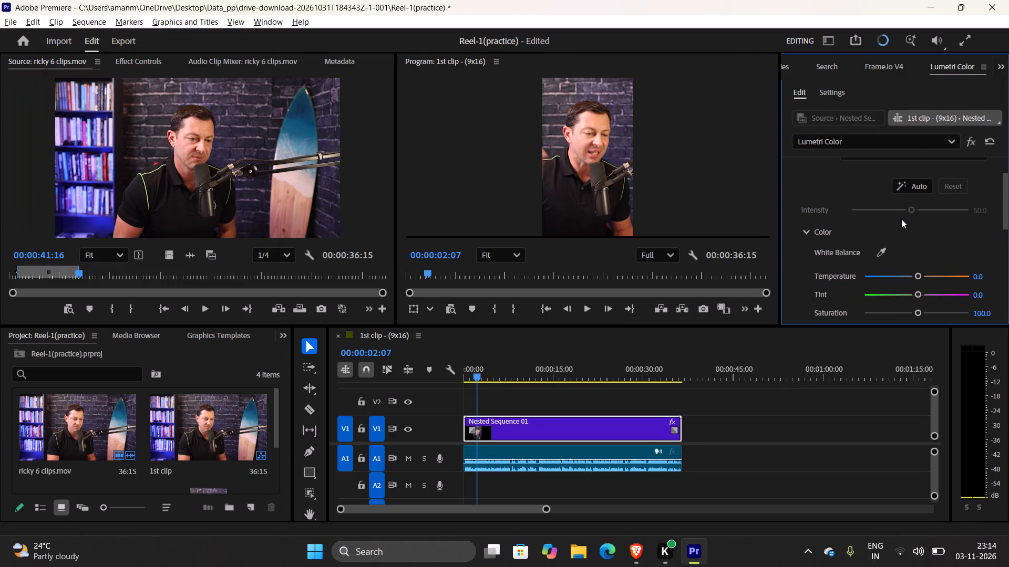
{"action": "scroll", "coordinate": [901, 219], "scroll_direction": "up", "scroll_amount": 1}
{"action": "left_click", "coordinate": [907, 202]}
{"action": "key", "text": "alt+Tab"}
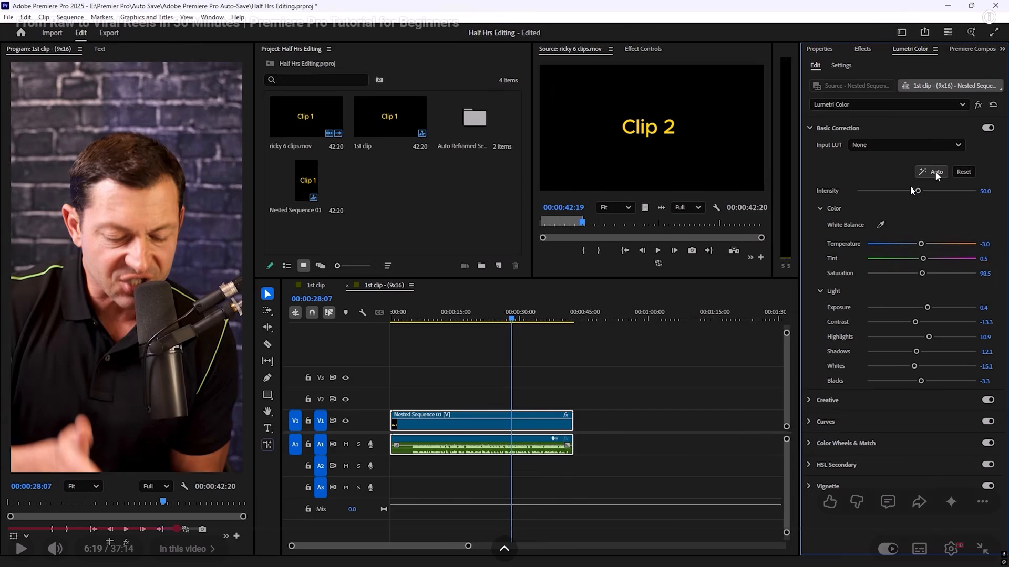
{"action": "key", "text": "alt+Tab"}
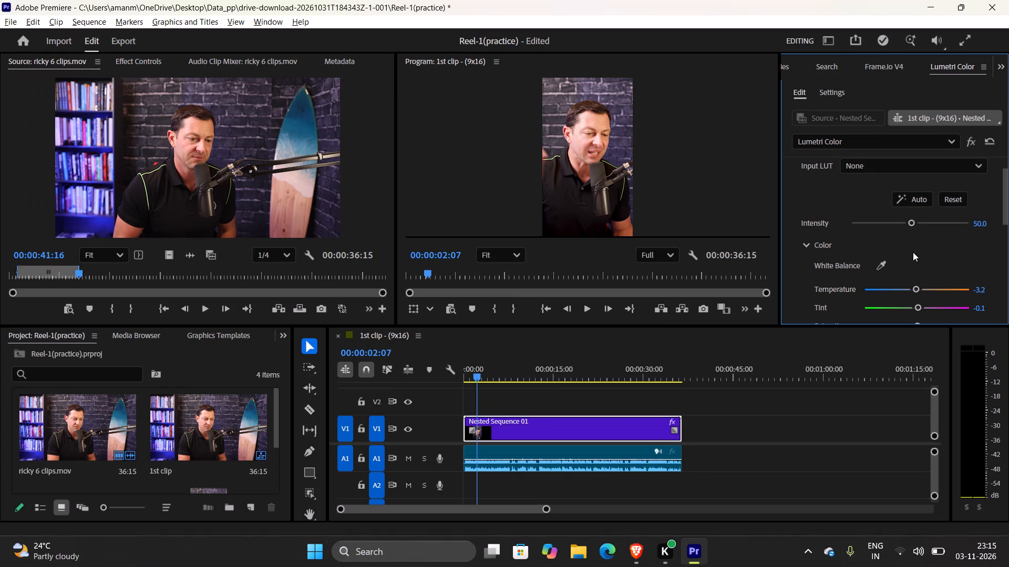
{"action": "key", "text": "alt+Tab"}
{"action": "key", "text": "alt+Tab"}
Play the ricky 6 clips.mov footage in the Source monitor.
{"action": "left_click", "coordinate": [207, 306]}
{"action": "left_click", "coordinate": [208, 306]}
{"action": "left_click", "coordinate": [209, 306]}
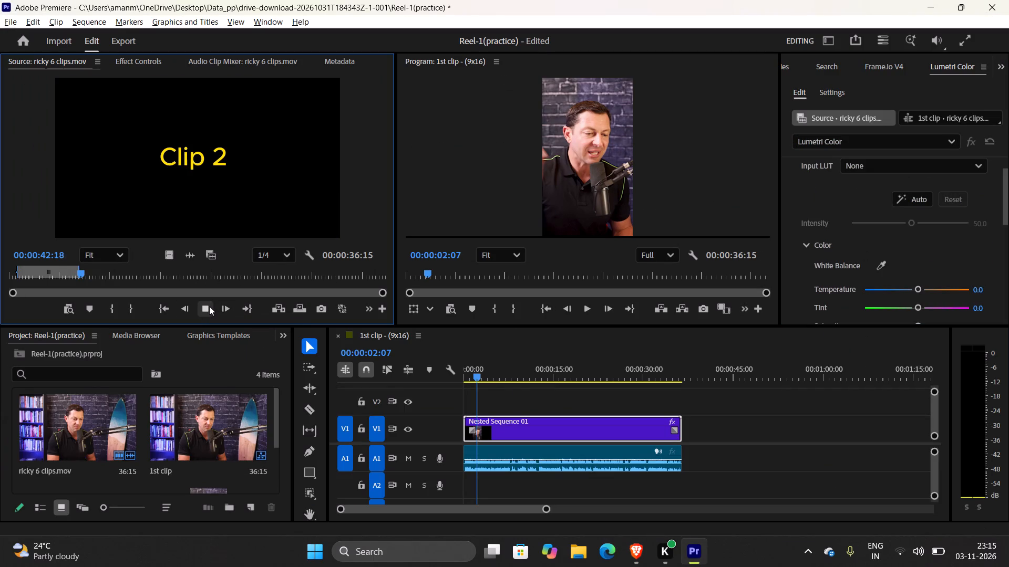
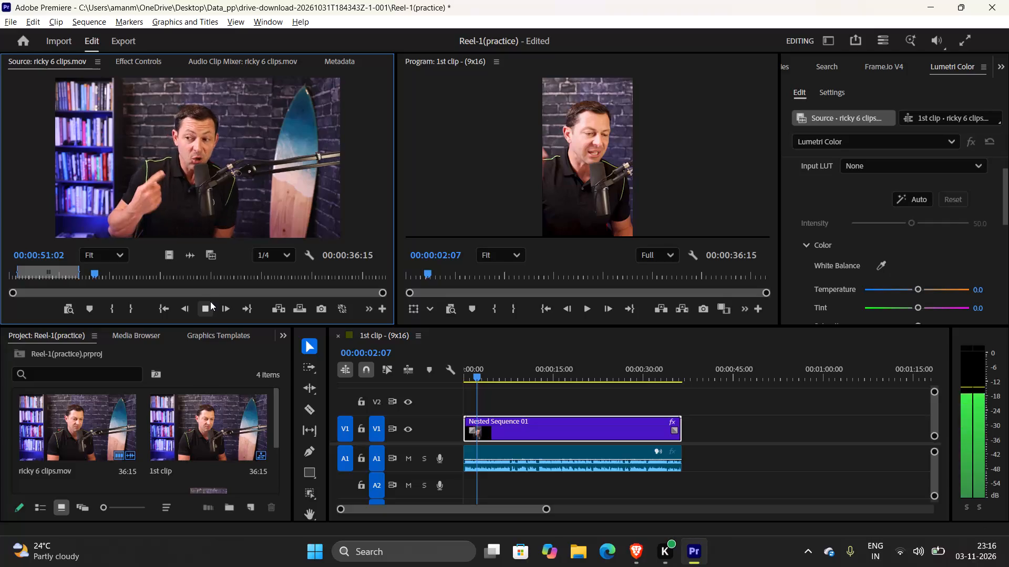
Switch to the browser and continue the YouTube tutorial on Basic Correction's Light settings, pausing it at about 6:30.
{"action": "key", "text": "alt+Tab"}
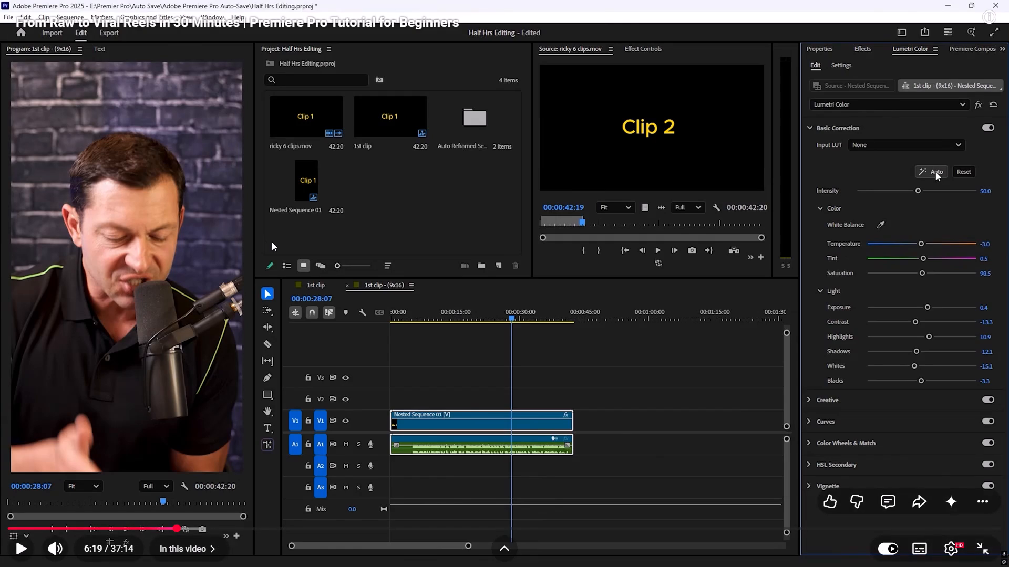
{"action": "left_click", "coordinate": [272, 241]}
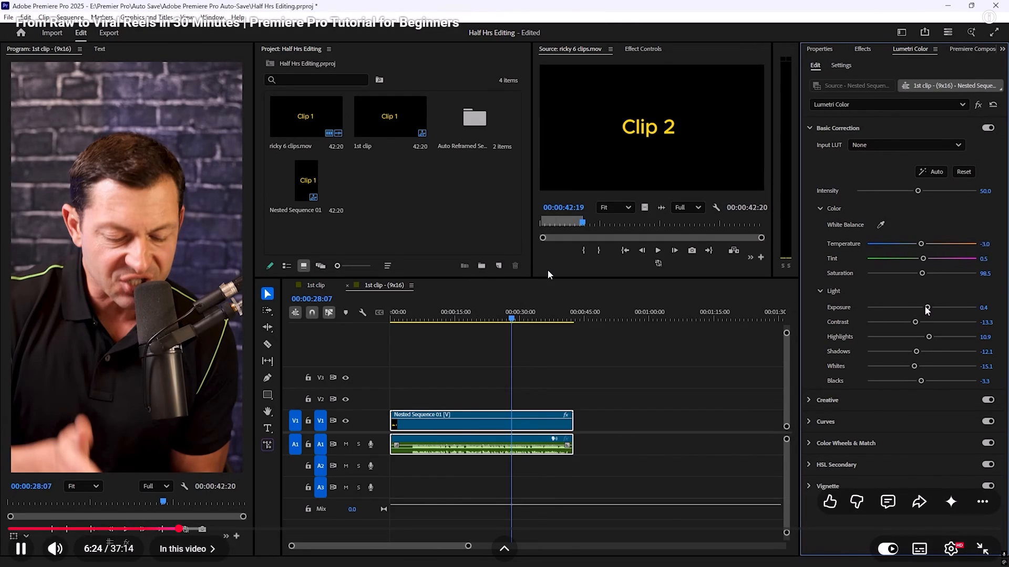
{"action": "left_click", "coordinate": [692, 305]}
In Premiere, apply the Auto adjustment in Basic Correction to the ricky 6 clips source and review the Light values.
{"action": "key", "text": "alt+Tab"}
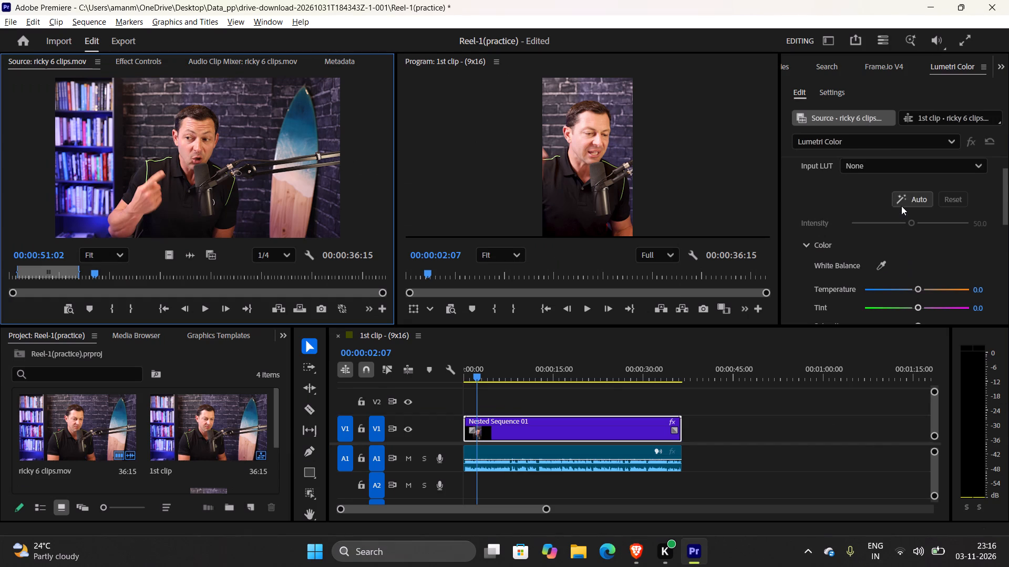
{"action": "scroll", "coordinate": [901, 206], "scroll_direction": "down", "scroll_amount": 12}
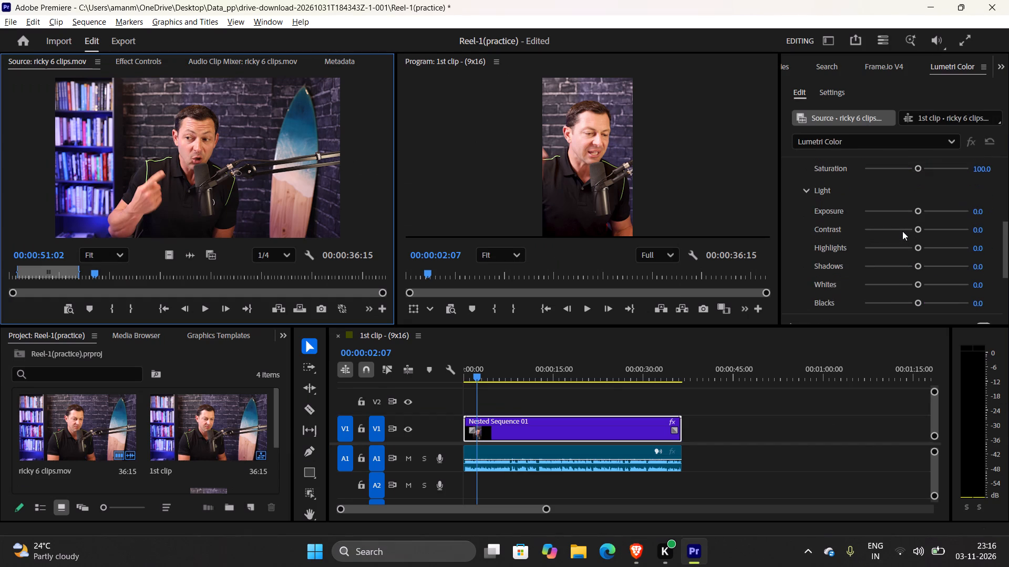
{"action": "scroll", "coordinate": [902, 231], "scroll_direction": "up", "scroll_amount": 18}
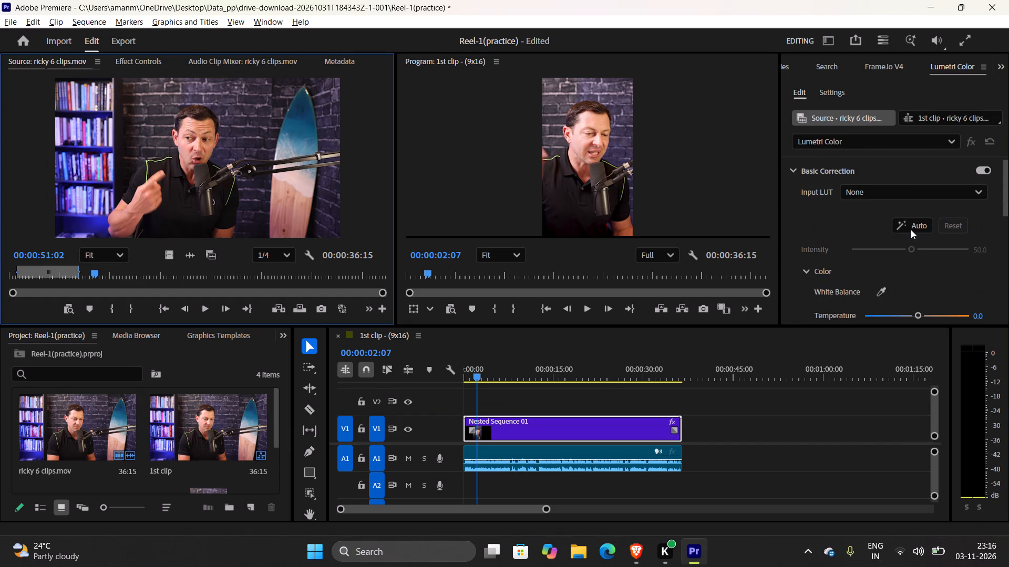
{"action": "left_click", "coordinate": [912, 228]}
{"action": "left_click", "coordinate": [912, 228]}
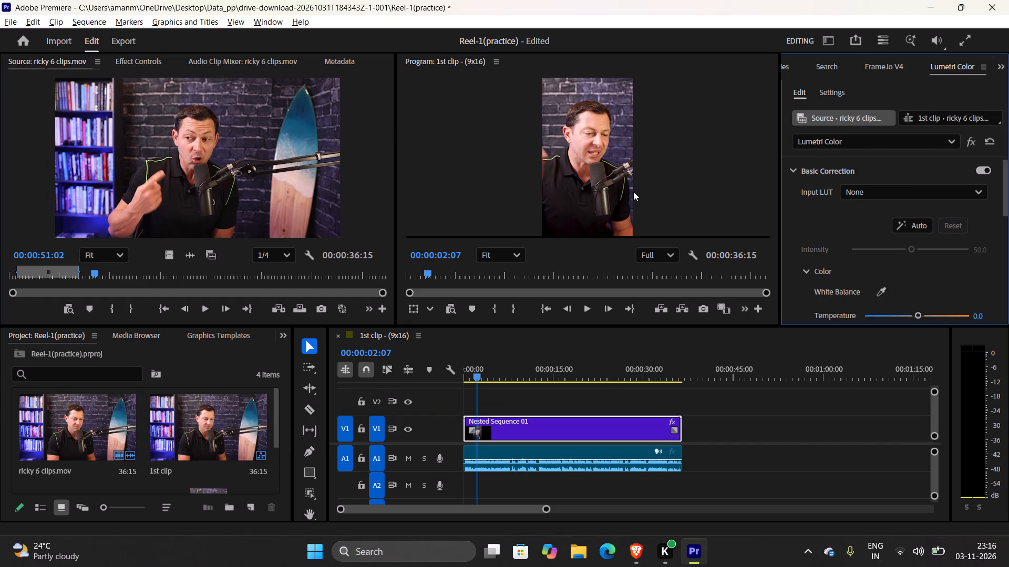
{"action": "left_click", "coordinate": [625, 186]}
{"action": "left_click", "coordinate": [919, 228]}
{"action": "scroll", "coordinate": [912, 274], "scroll_direction": "down", "scroll_amount": 2}
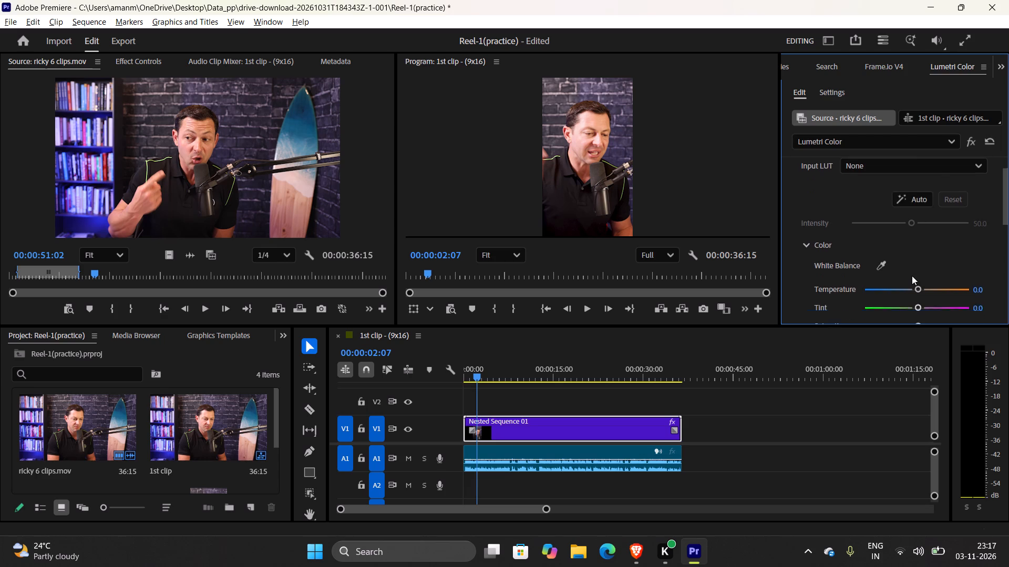
{"action": "scroll", "coordinate": [912, 276], "scroll_direction": "down", "scroll_amount": 11}
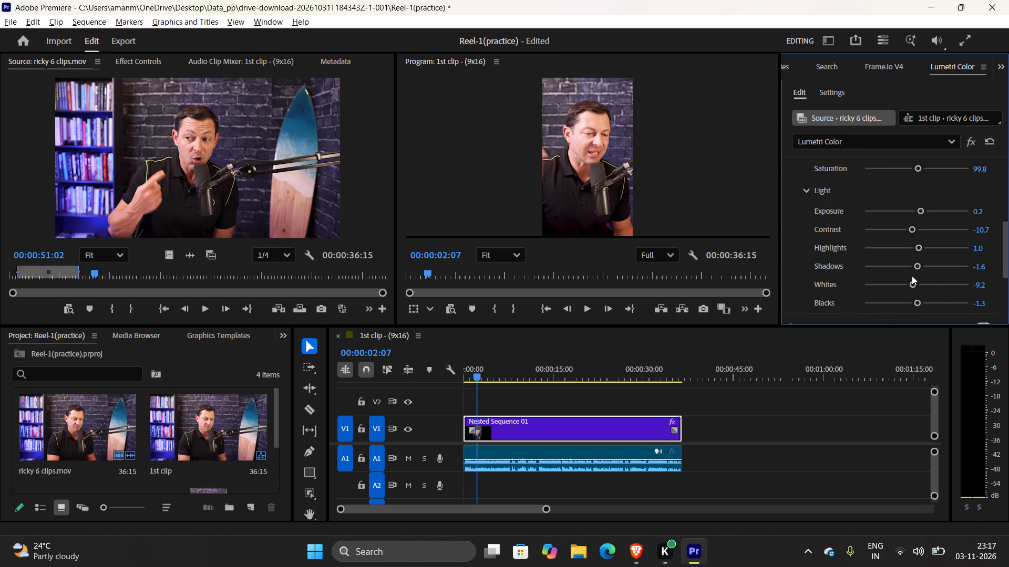
{"action": "scroll", "coordinate": [912, 276], "scroll_direction": "down", "scroll_amount": 4}
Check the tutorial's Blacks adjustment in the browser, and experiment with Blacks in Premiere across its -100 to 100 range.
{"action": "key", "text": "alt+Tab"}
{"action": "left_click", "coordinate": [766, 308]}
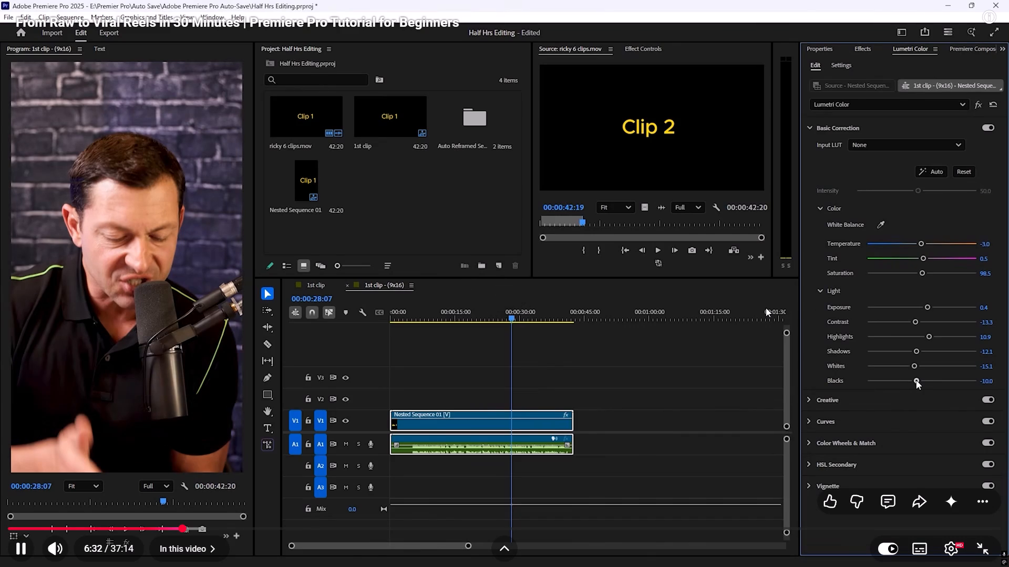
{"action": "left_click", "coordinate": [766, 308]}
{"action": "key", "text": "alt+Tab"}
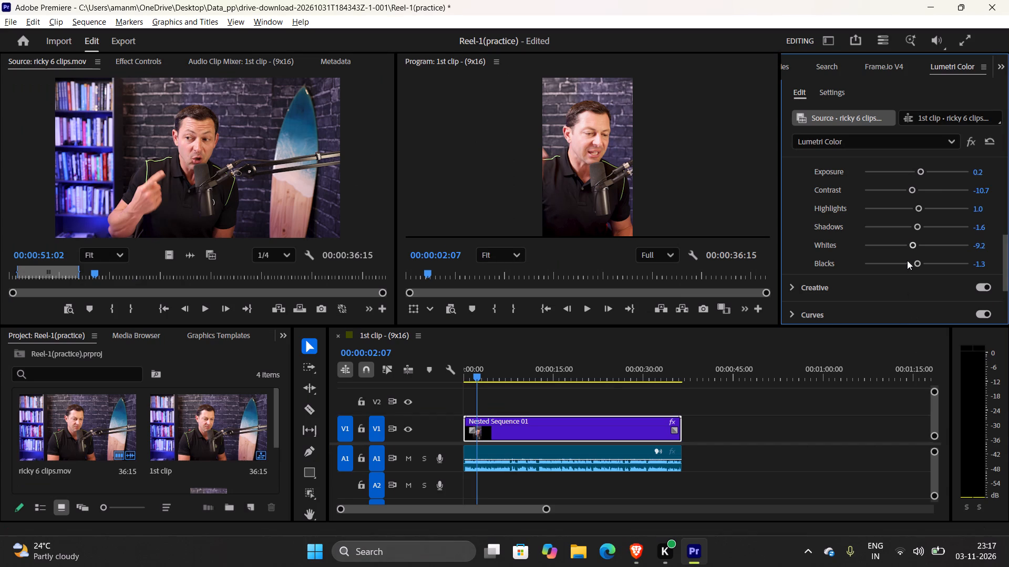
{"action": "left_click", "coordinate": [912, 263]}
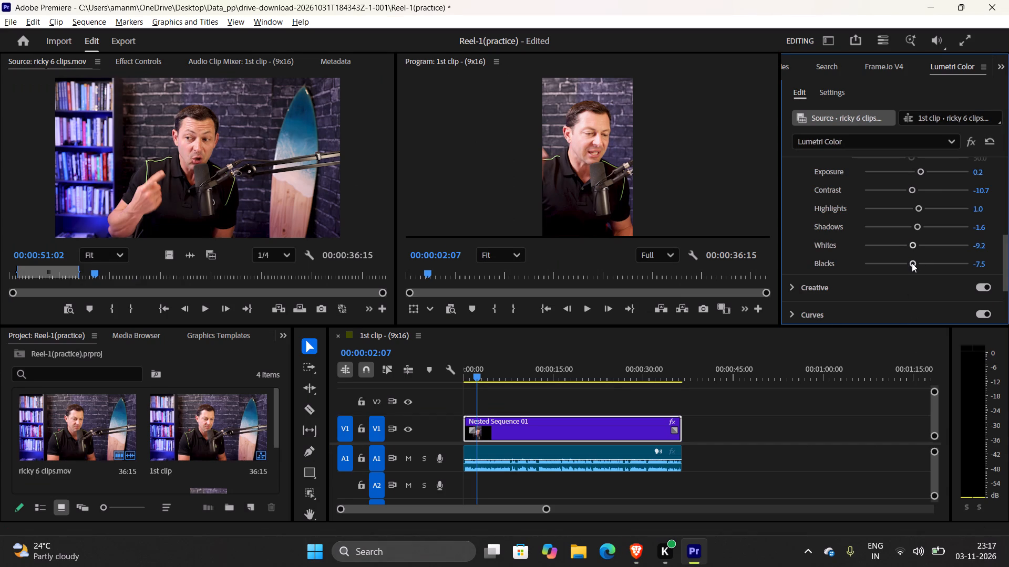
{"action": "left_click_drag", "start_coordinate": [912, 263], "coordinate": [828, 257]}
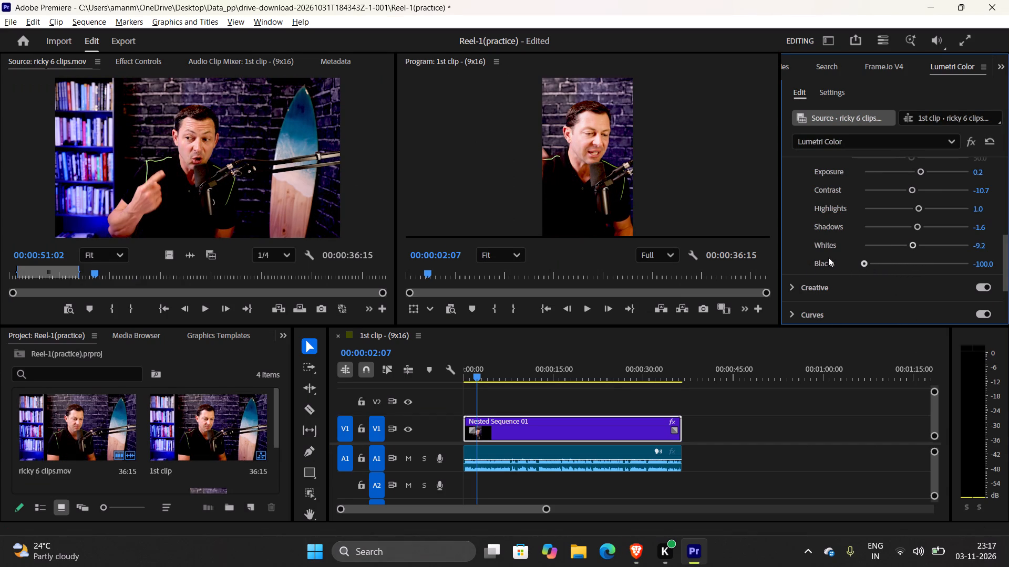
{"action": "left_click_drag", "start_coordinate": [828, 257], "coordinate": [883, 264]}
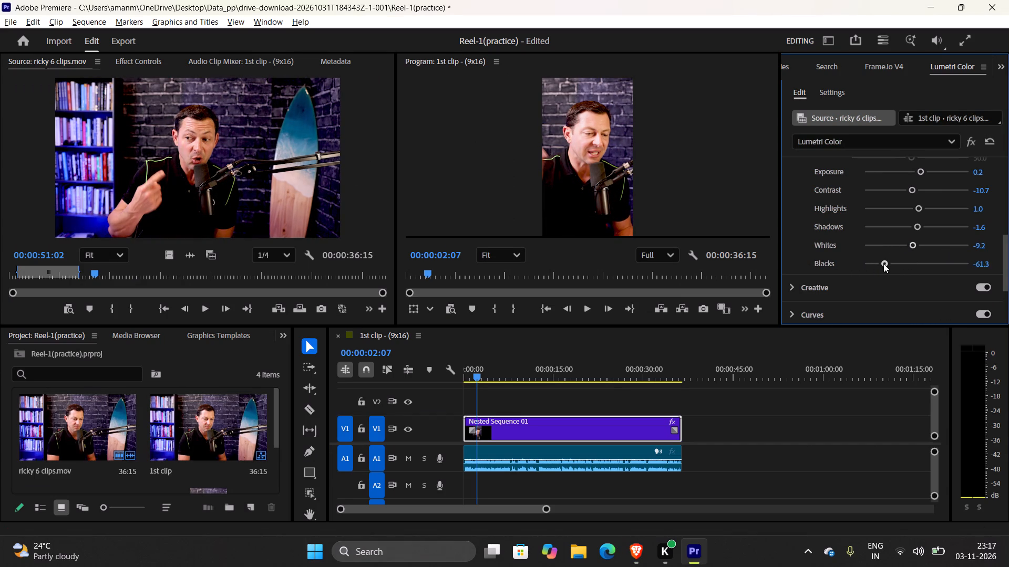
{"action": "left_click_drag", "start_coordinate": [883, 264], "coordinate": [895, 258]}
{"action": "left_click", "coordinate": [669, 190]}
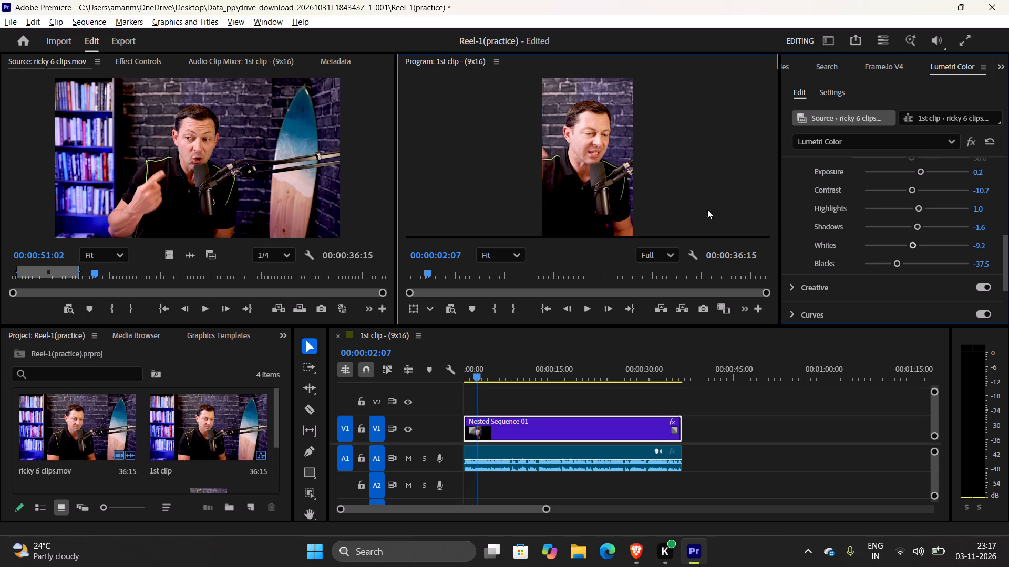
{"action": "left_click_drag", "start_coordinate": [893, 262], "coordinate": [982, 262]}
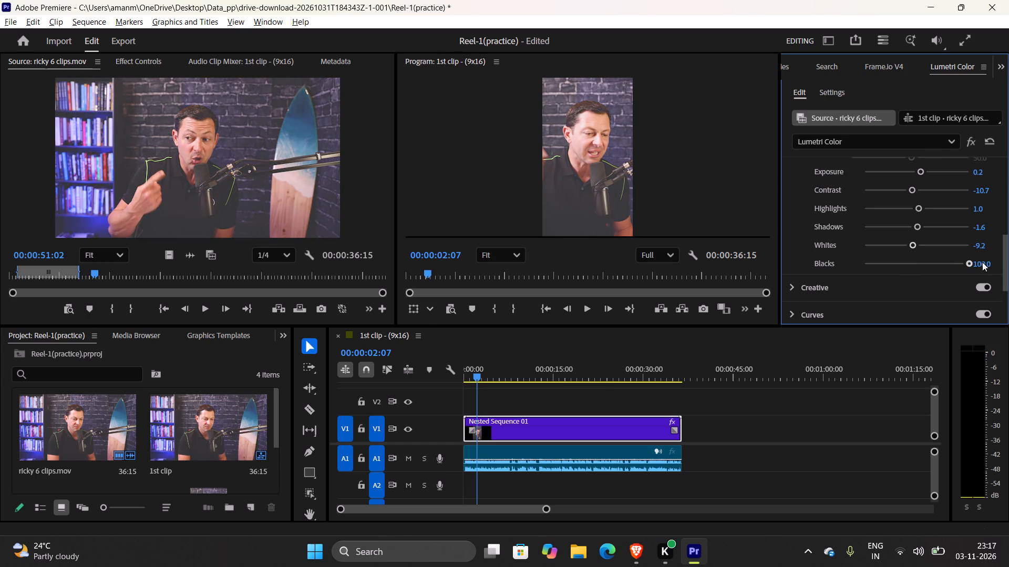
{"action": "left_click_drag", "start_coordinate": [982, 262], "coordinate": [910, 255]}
Advance the browser tutorial to about 6:33 and set Blacks to -0.5 in Premiere's Basic Correction.
{"action": "key", "text": "alt+Tab"}
{"action": "left_click", "coordinate": [575, 351]}
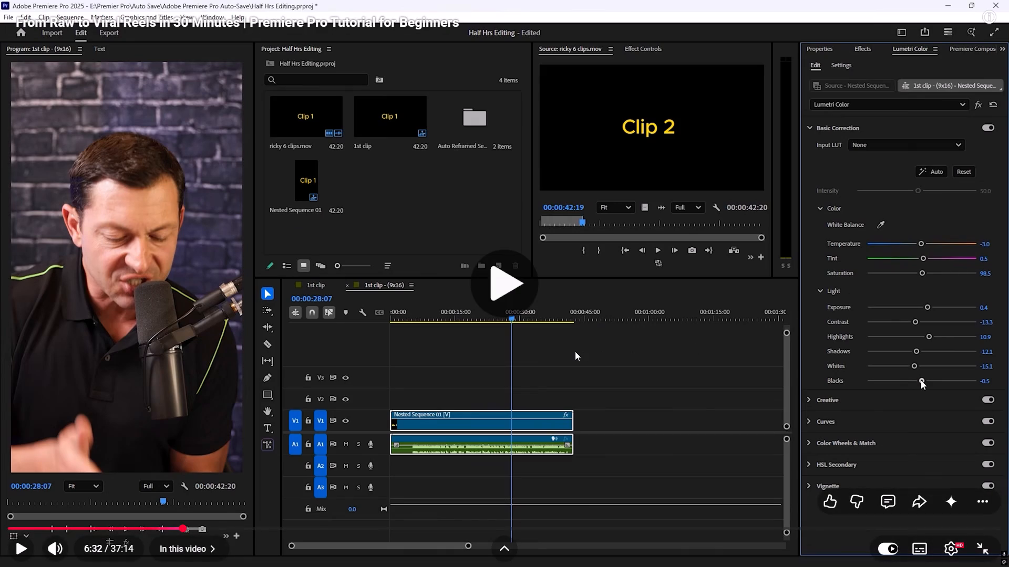
{"action": "left_click", "coordinate": [575, 351]}
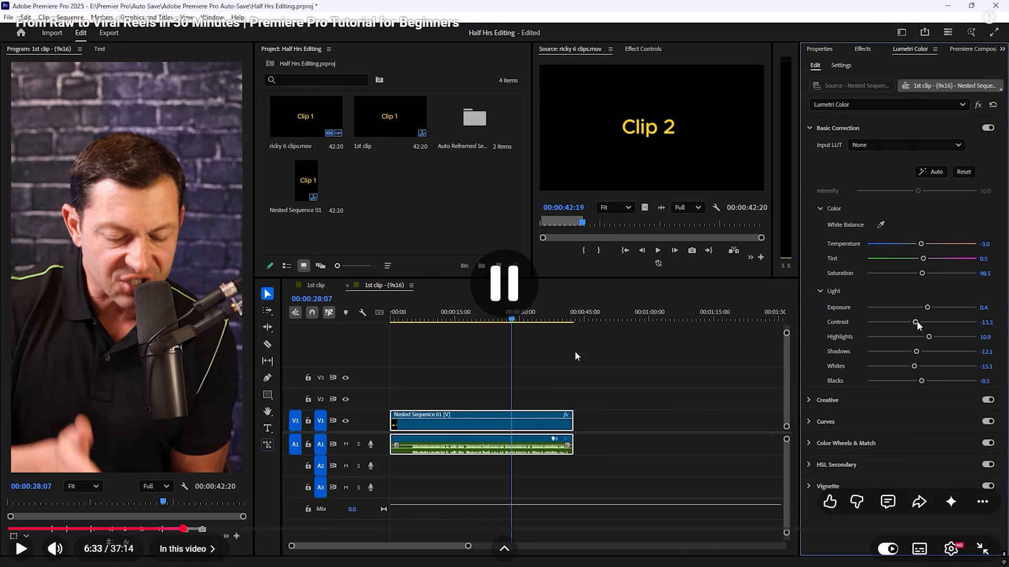
{"action": "key", "text": "alt+Tab"}
{"action": "left_click", "coordinate": [977, 265]}
{"action": "left_click", "coordinate": [991, 261]}
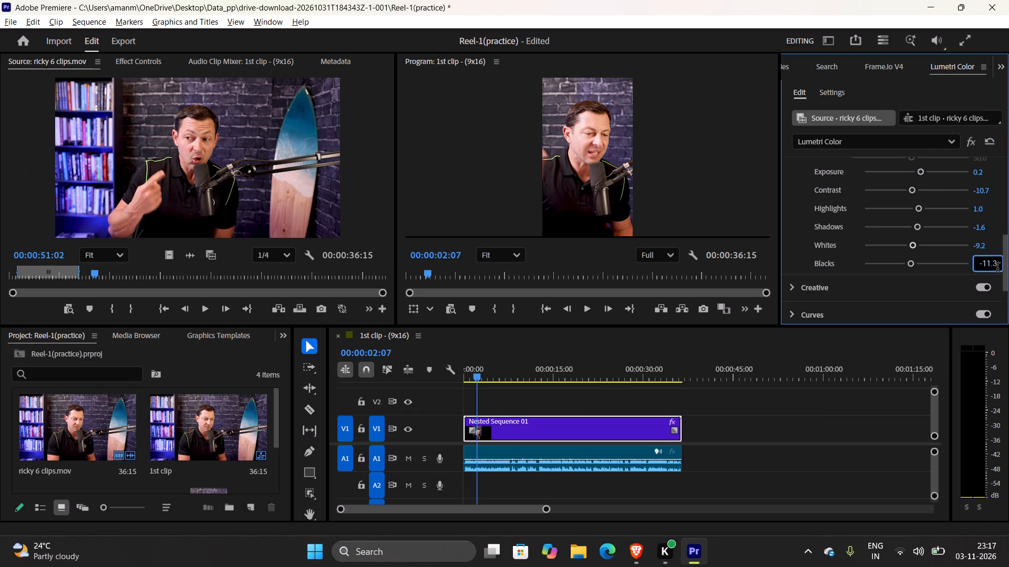
{"action": "left_click_drag", "start_coordinate": [998, 268], "coordinate": [985, 269]}
{"action": "key", "text": "alt+Tab"}
{"action": "key", "text": "alt+Tab"}
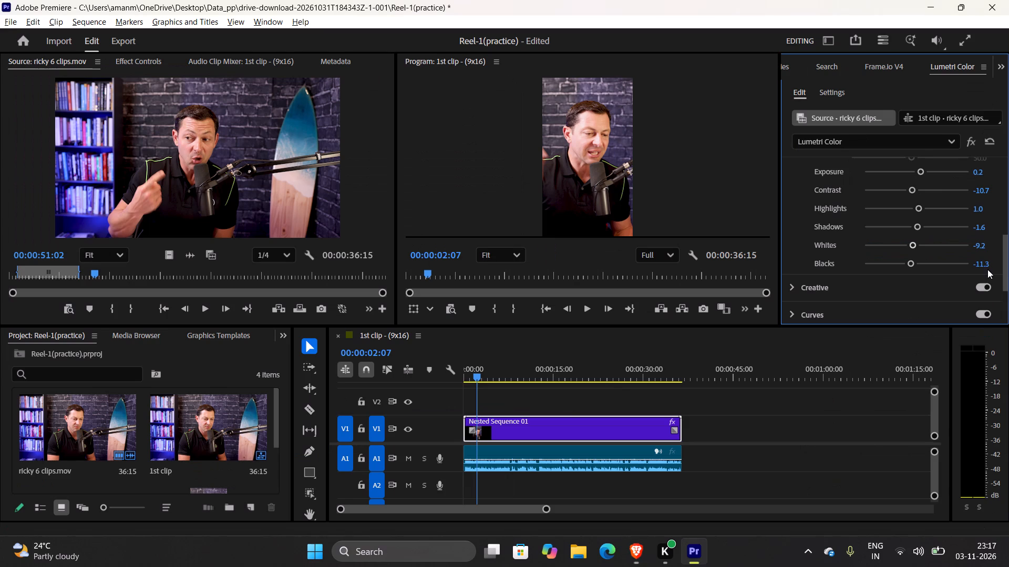
{"action": "left_click", "coordinate": [988, 266]}
{"action": "left_click", "coordinate": [988, 261]}
{"action": "key", "text": "Delete"}
{"action": "key", "text": "Delete"}
{"action": "key", "text": "Delete"}
{"action": "key", "text": "Delete"}
{"action": "key", "text": "Delete"}
{"action": "key", "text": "Delete"}
{"action": "key", "text": "Delete"}
{"action": "key", "text": "Delete"}
{"action": "key", "text": "Delete"}
{"action": "key", "text": "Delete"}
{"action": "key", "text": "Delete"}
{"action": "key", "text": "Delete"}
{"action": "key", "text": "Delete"}
{"action": "key", "text": "BackSpace"}
{"action": "type", "text": "0.85"}
{"action": "key", "text": "BackSpace"}
{"action": "key", "text": "BackSpace"}
{"action": "key", "text": "5"}
{"action": "key", "text": "Return"}
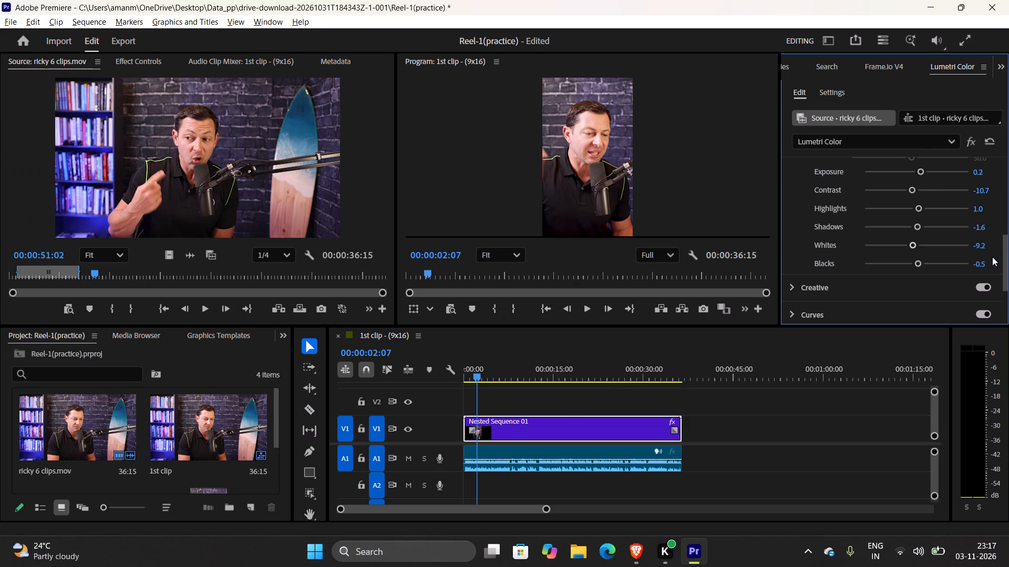
Continue the browser tutorial to about 6:35 and set Contrast to -1.4 in Premiere's Basic Correction.
{"action": "key", "text": "alt+Tab"}
{"action": "left_click", "coordinate": [339, 292]}
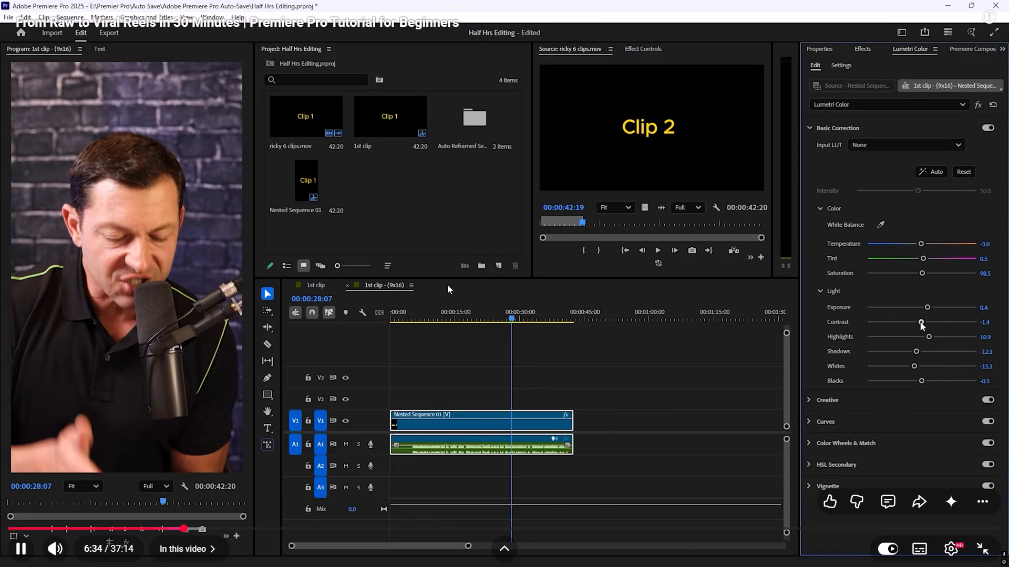
{"action": "left_click", "coordinate": [447, 285]}
{"action": "key", "text": "alt+Tab"}
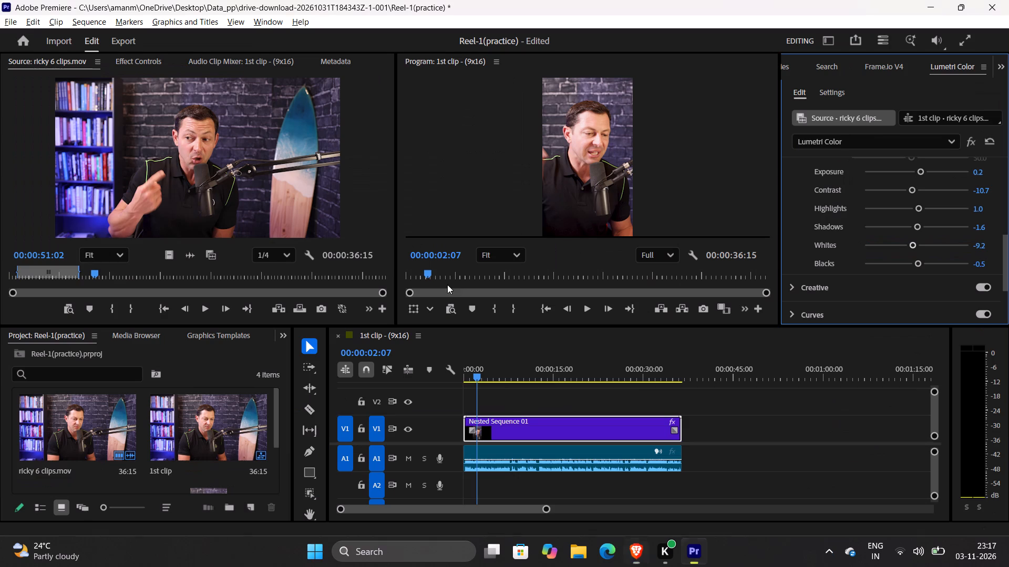
{"action": "left_click", "coordinate": [976, 193]}
{"action": "key", "text": "Delete"}
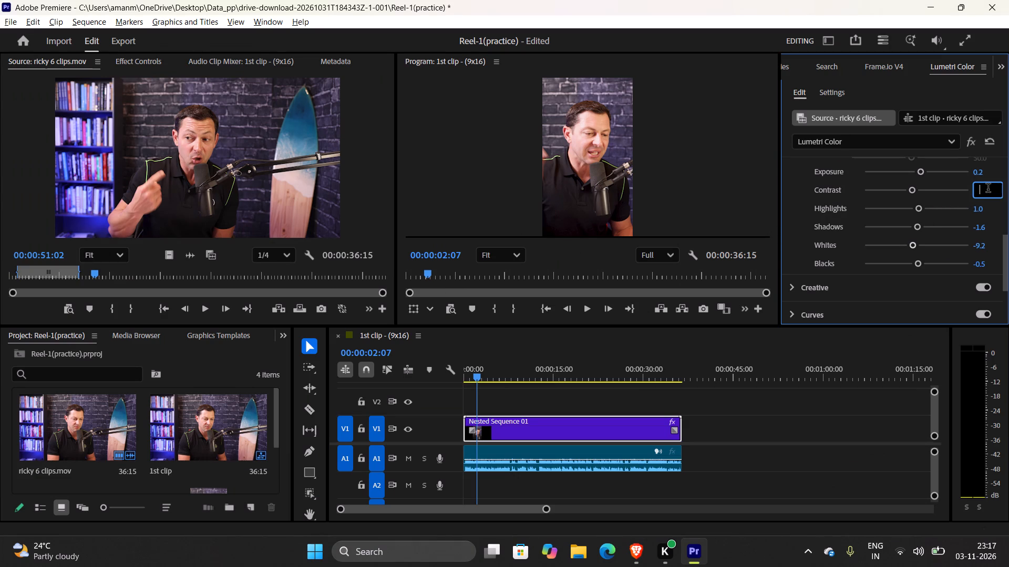
{"action": "type", "text": "1.4"}
{"action": "key", "text": "Return"}
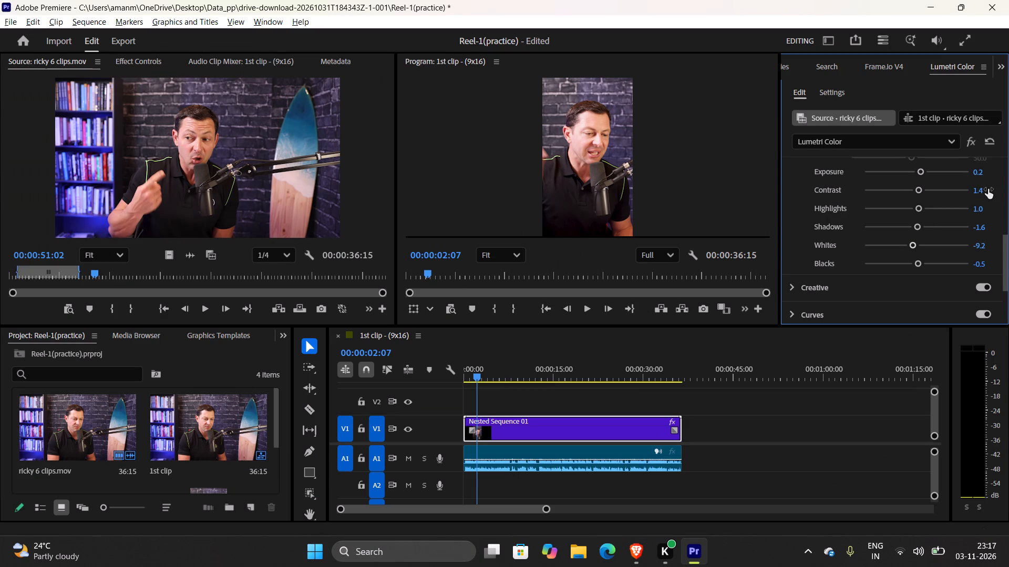
{"action": "key", "text": "alt+Tab"}
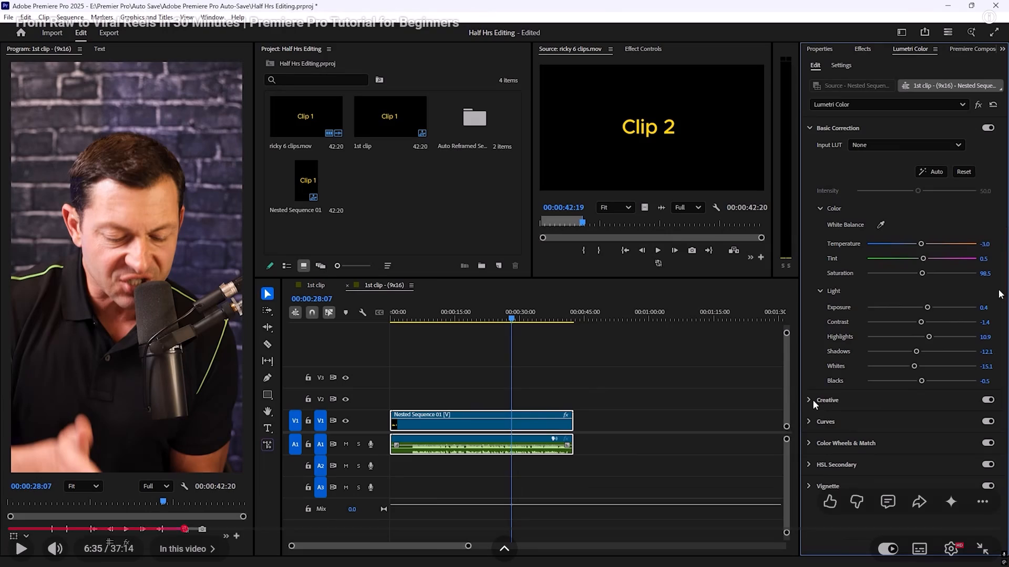
{"action": "key", "text": "alt+Tab"}
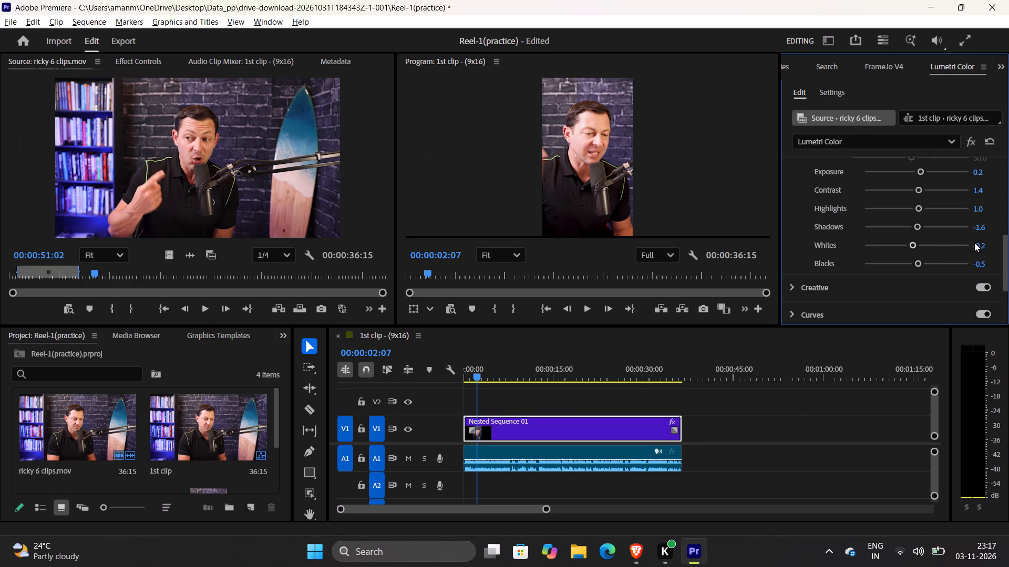
{"action": "left_click", "coordinate": [975, 189]}
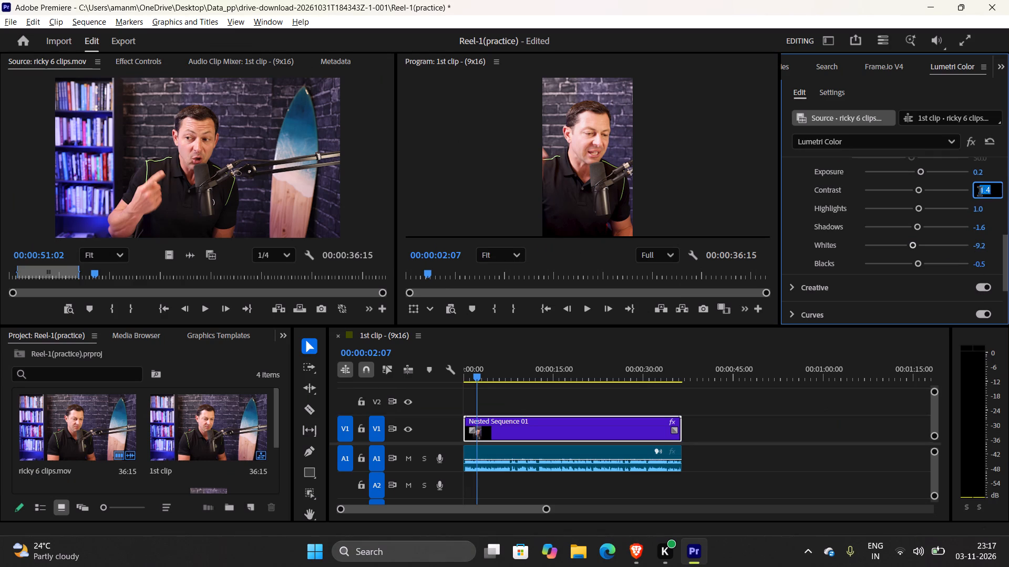
{"action": "left_click", "coordinate": [980, 193]}
{"action": "key", "text": "minus"}
{"action": "key", "text": "Return"}
Continue the tutorial in the browser to see the Creative section's Sharpen and Vibrance adjustments, pausing it at about 6:41.
{"action": "key", "text": "alt+Tab"}
{"action": "left_click", "coordinate": [726, 313]}
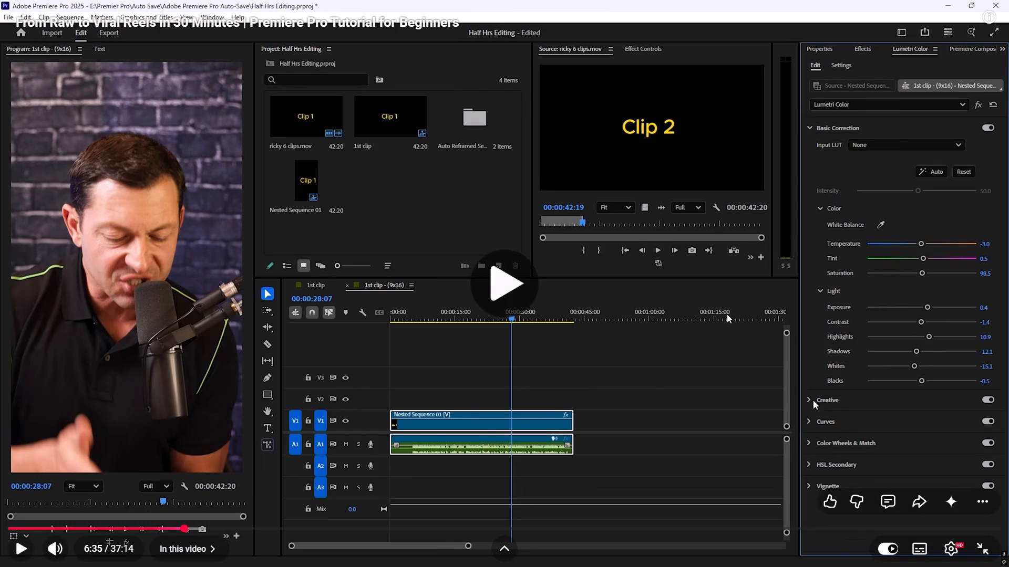
{"action": "left_click", "coordinate": [727, 314]}
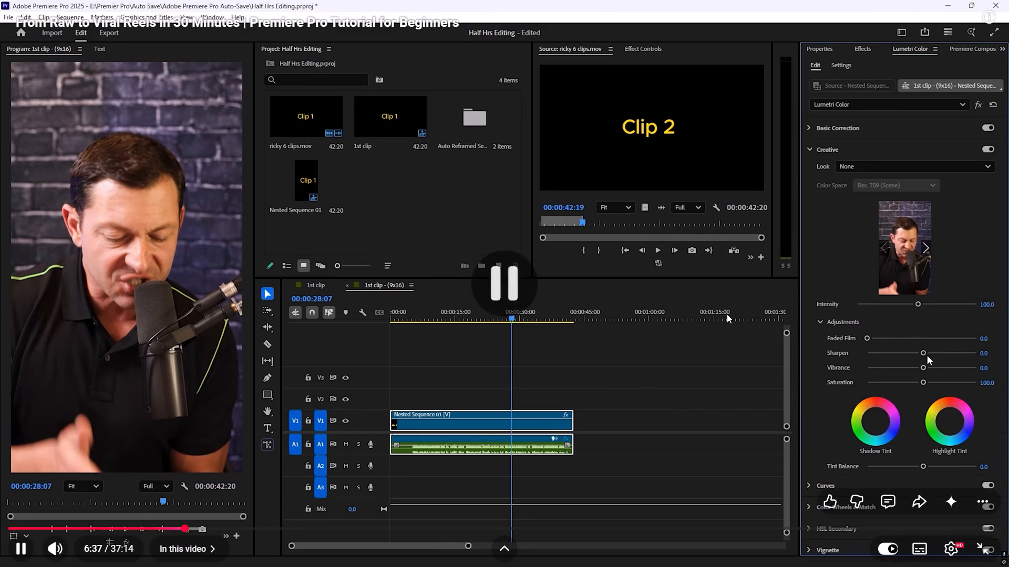
{"action": "left_click", "coordinate": [727, 314]}
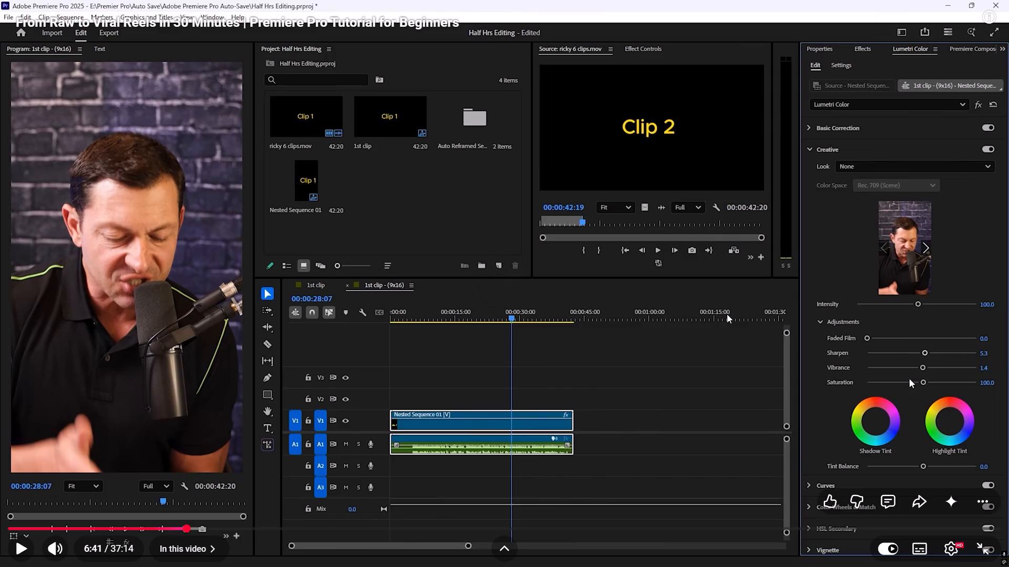
Switch to Premiere Pro and collapse the Color group and the Basic Correction section in Lumetri Color.
{"action": "key", "text": "alt+Tab"}
{"action": "scroll", "coordinate": [795, 234], "scroll_direction": "down", "scroll_amount": 1}
{"action": "scroll", "coordinate": [795, 234], "scroll_direction": "up", "scroll_amount": 1}
{"action": "scroll", "coordinate": [795, 234], "scroll_direction": "down", "scroll_amount": 3}
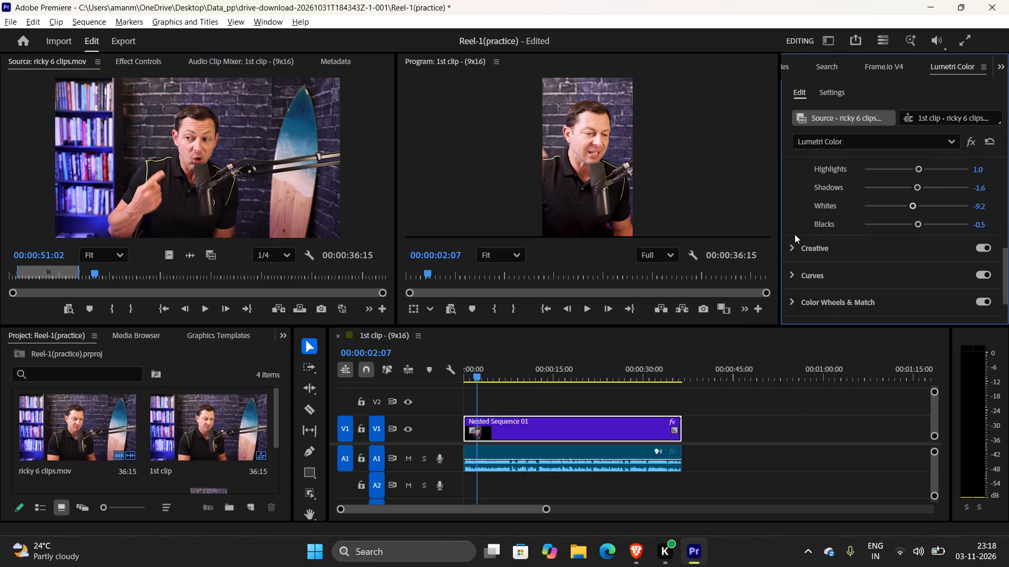
{"action": "scroll", "coordinate": [795, 234], "scroll_direction": "up", "scroll_amount": 1}
{"action": "scroll", "coordinate": [795, 234], "scroll_direction": "down", "scroll_amount": 12}
{"action": "scroll", "coordinate": [795, 234], "scroll_direction": "up", "scroll_amount": 12}
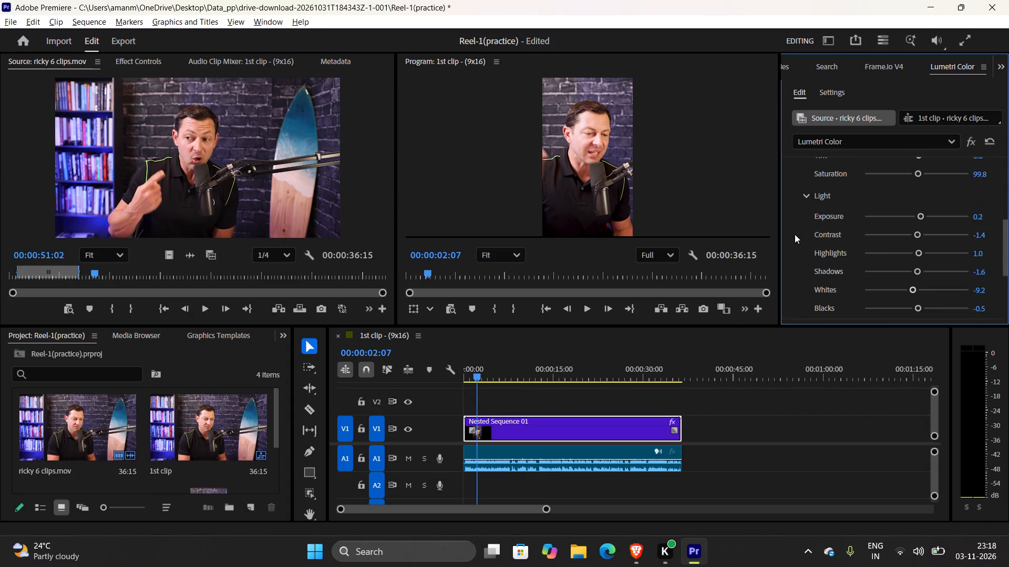
{"action": "scroll", "coordinate": [795, 234], "scroll_direction": "down", "scroll_amount": 1}
{"action": "scroll", "coordinate": [795, 234], "scroll_direction": "up", "scroll_amount": 1}
{"action": "scroll", "coordinate": [795, 234], "scroll_direction": "down", "scroll_amount": 1}
{"action": "scroll", "coordinate": [795, 234], "scroll_direction": "up", "scroll_amount": 1}
{"action": "scroll", "coordinate": [795, 234], "scroll_direction": "down", "scroll_amount": 1}
{"action": "scroll", "coordinate": [795, 234], "scroll_direction": "up", "scroll_amount": 1}
{"action": "scroll", "coordinate": [795, 234], "scroll_direction": "down", "scroll_amount": 1}
{"action": "scroll", "coordinate": [795, 234], "scroll_direction": "up", "scroll_amount": 1}
{"action": "scroll", "coordinate": [795, 234], "scroll_direction": "down", "scroll_amount": 1}
{"action": "scroll", "coordinate": [795, 234], "scroll_direction": "up", "scroll_amount": 1}
{"action": "scroll", "coordinate": [795, 234], "scroll_direction": "down", "scroll_amount": 2}
{"action": "scroll", "coordinate": [795, 234], "scroll_direction": "up", "scroll_amount": 2}
{"action": "scroll", "coordinate": [795, 234], "scroll_direction": "down", "scroll_amount": 1}
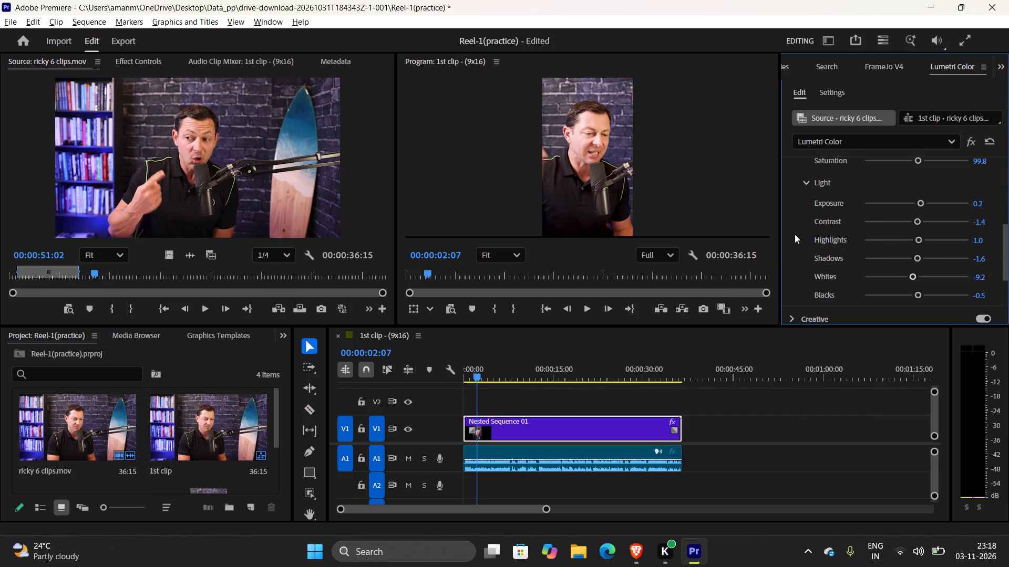
{"action": "scroll", "coordinate": [795, 234], "scroll_direction": "up", "scroll_amount": 1}
{"action": "scroll", "coordinate": [795, 234], "scroll_direction": "down", "scroll_amount": 1}
{"action": "scroll", "coordinate": [795, 234], "scroll_direction": "up", "scroll_amount": 10}
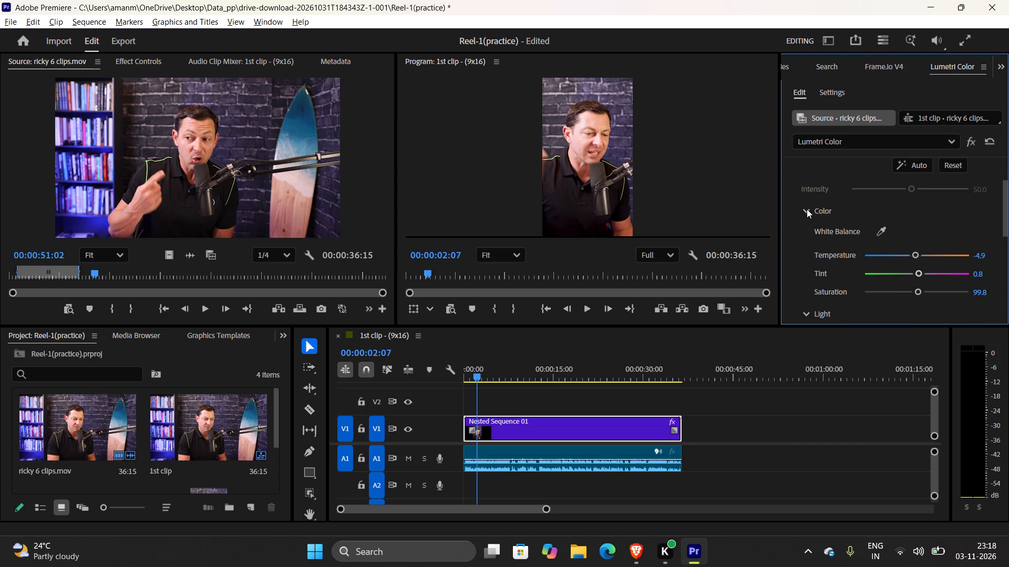
{"action": "left_click", "coordinate": [807, 209]}
{"action": "scroll", "coordinate": [813, 215], "scroll_direction": "up", "scroll_amount": 7}
{"action": "left_click", "coordinate": [793, 173]}
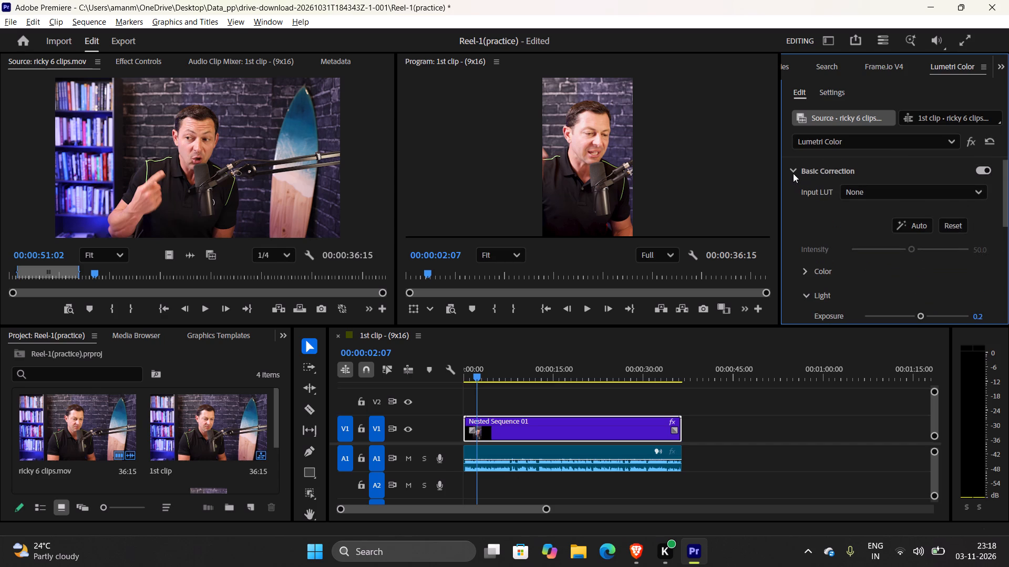
Recheck the tutorial's Creative settings in the browser, then expand Creative in Premiere and undo the accidental Look change.
{"action": "key", "text": "alt+Tab"}
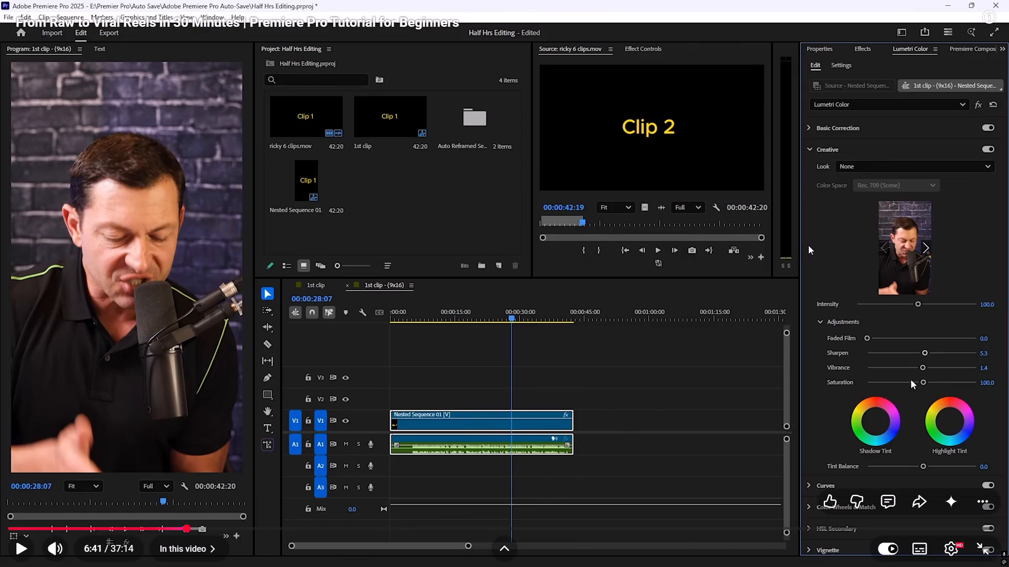
{"action": "key", "text": "alt+Tab"}
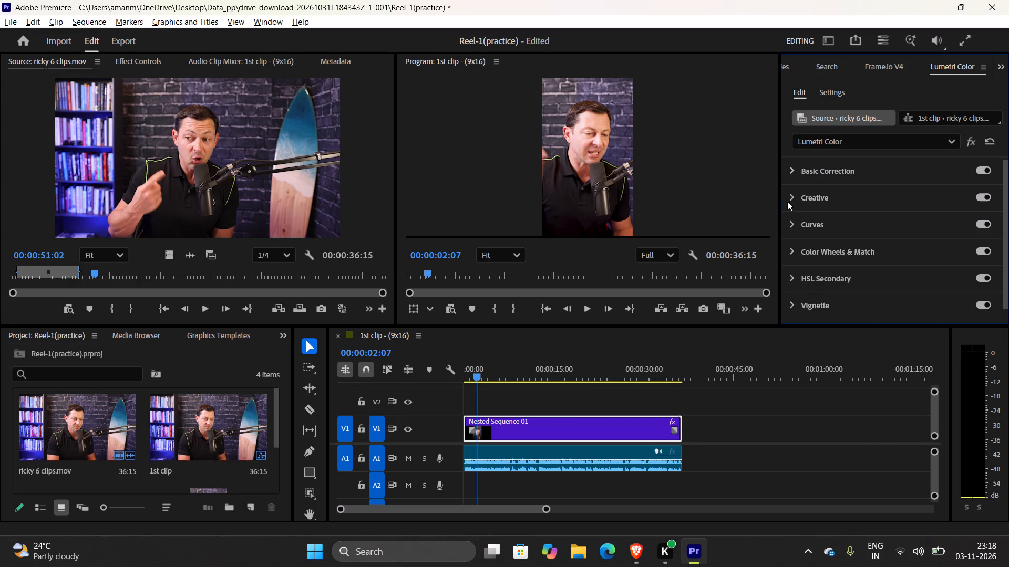
{"action": "left_click", "coordinate": [787, 197]}
{"action": "scroll", "coordinate": [825, 222], "scroll_direction": "down", "scroll_amount": 6}
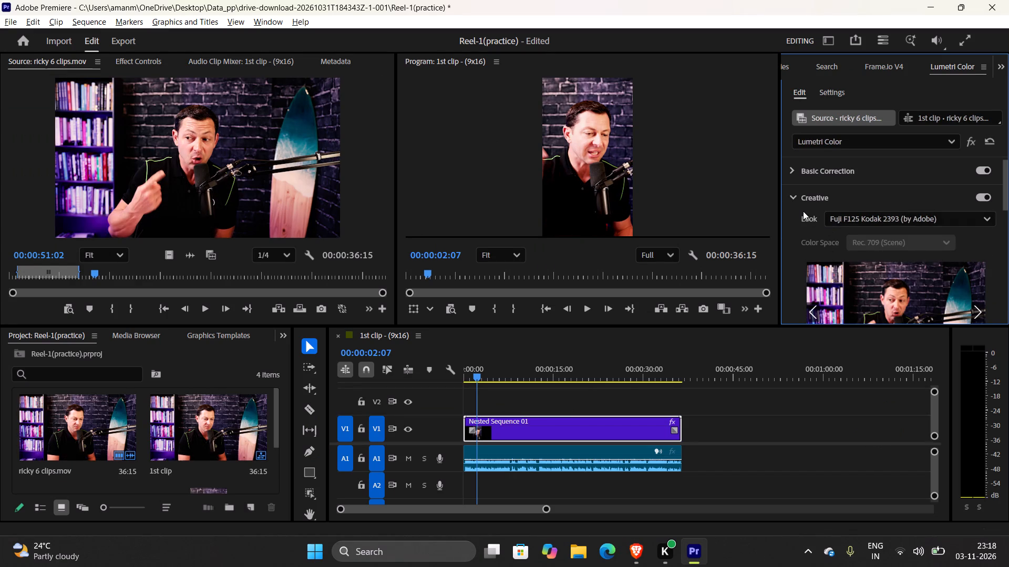
{"action": "key", "text": "ctrl+z"}
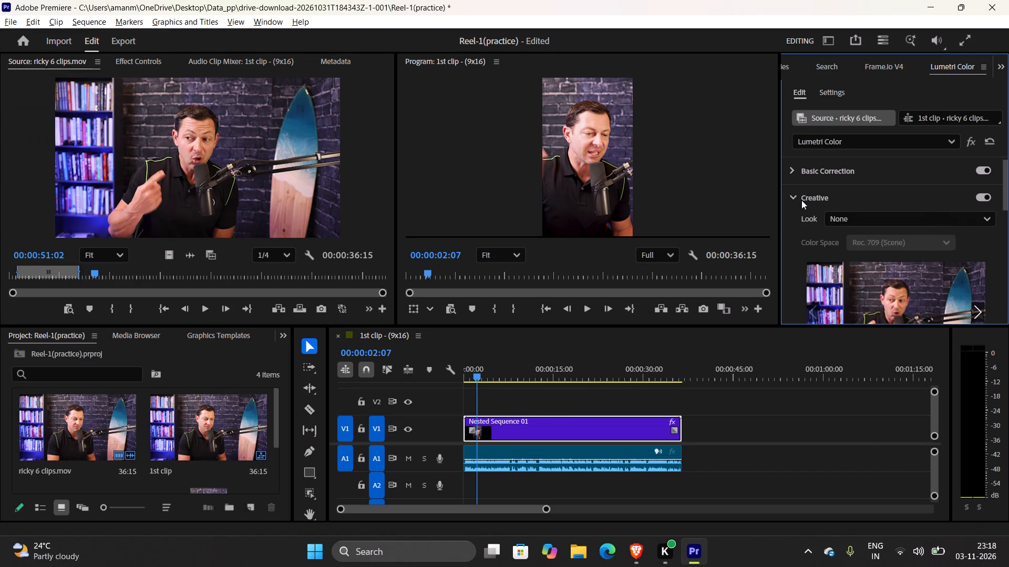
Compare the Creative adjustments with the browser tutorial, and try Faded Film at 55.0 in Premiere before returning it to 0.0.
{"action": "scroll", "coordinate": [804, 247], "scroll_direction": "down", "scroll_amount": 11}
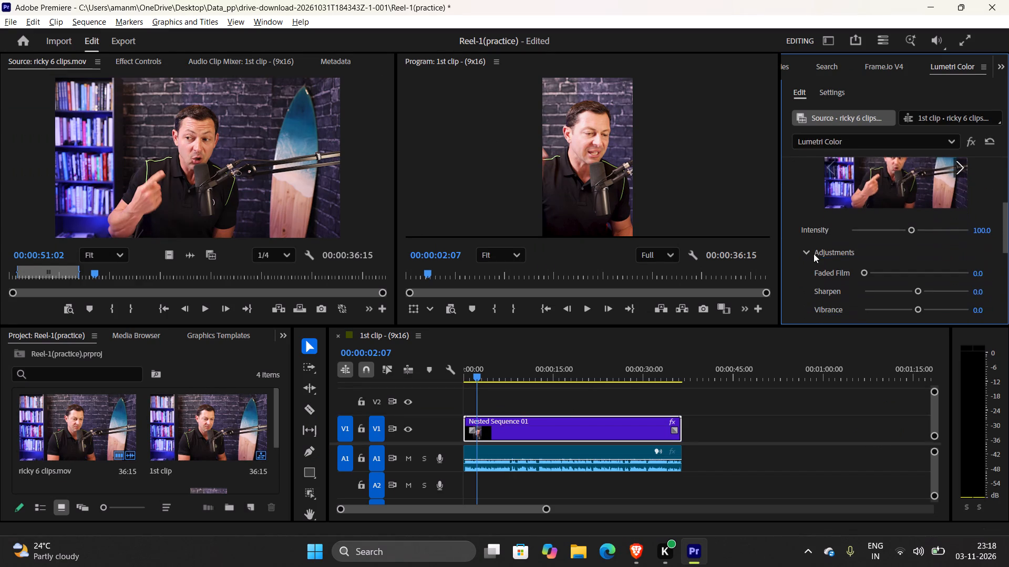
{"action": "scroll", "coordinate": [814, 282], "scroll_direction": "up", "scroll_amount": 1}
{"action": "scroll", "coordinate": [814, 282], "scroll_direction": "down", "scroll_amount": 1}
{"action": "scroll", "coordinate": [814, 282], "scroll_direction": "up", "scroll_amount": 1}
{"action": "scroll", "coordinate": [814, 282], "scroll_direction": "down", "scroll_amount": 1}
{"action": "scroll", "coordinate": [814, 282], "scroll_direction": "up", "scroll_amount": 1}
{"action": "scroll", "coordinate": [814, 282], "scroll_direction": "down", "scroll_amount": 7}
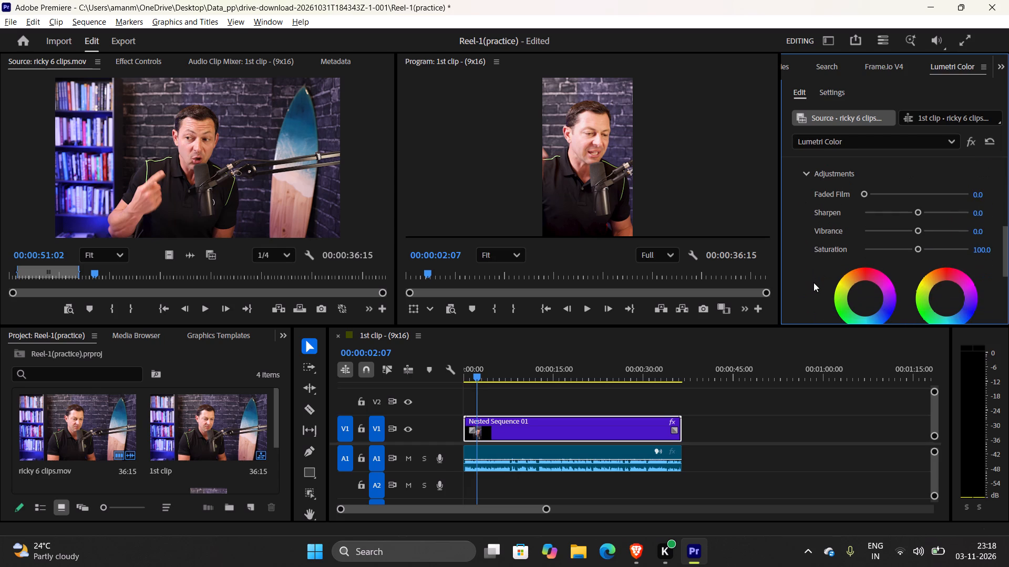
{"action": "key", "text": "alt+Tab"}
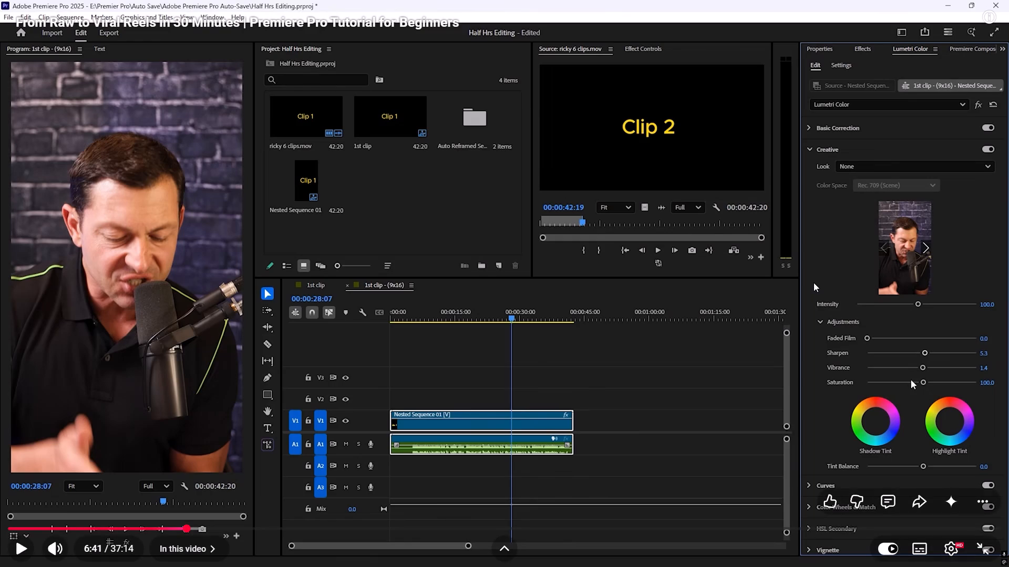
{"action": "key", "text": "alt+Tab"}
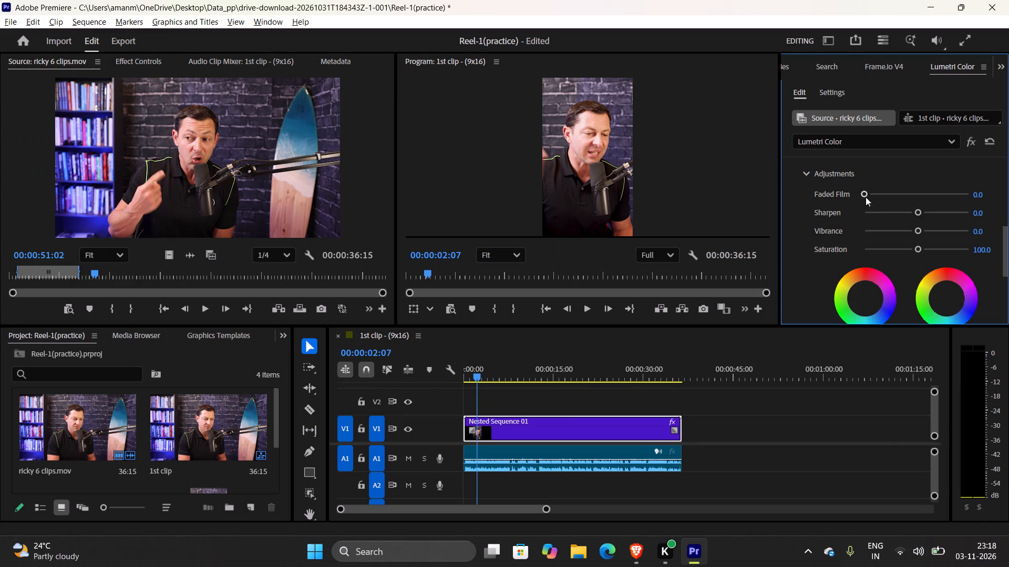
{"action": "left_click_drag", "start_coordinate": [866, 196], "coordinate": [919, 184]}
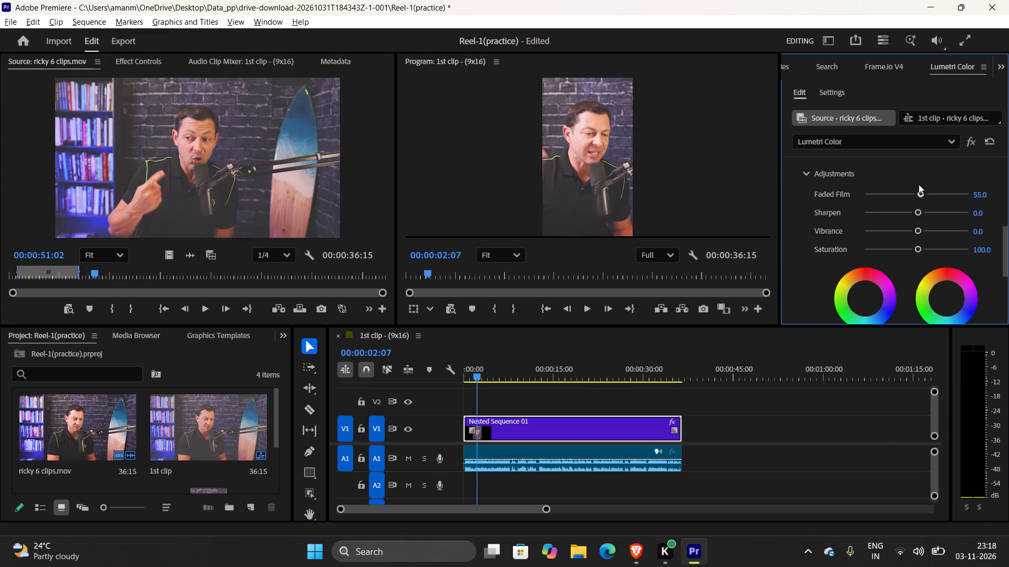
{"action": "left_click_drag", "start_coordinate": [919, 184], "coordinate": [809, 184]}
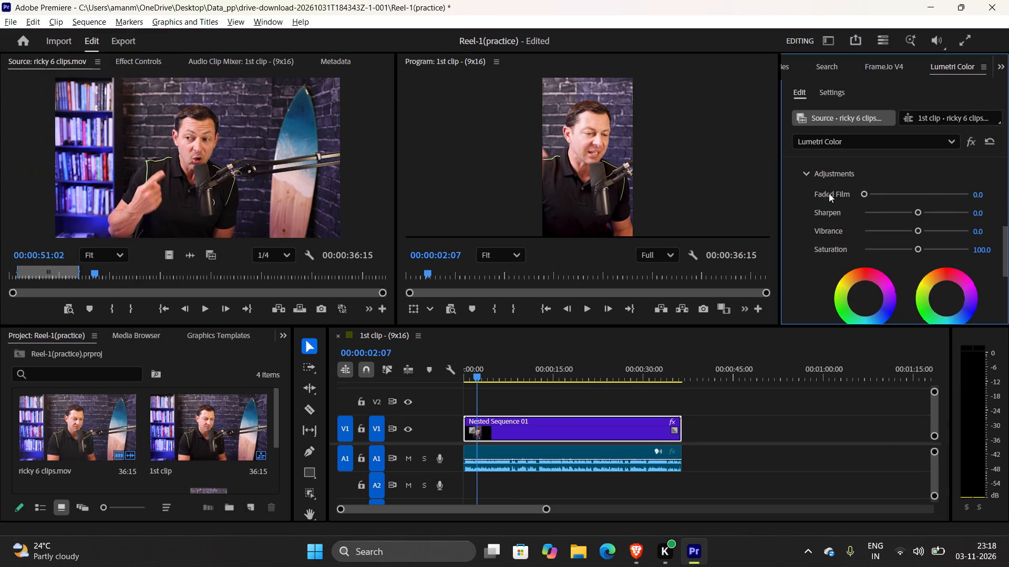
Replay the browser tutorial's Sharpen adjustment, pausing at about 6:38, and set Sharpen to 5.3 in Premiere's Creative adjustments.
{"action": "key", "text": "alt+Tab"}
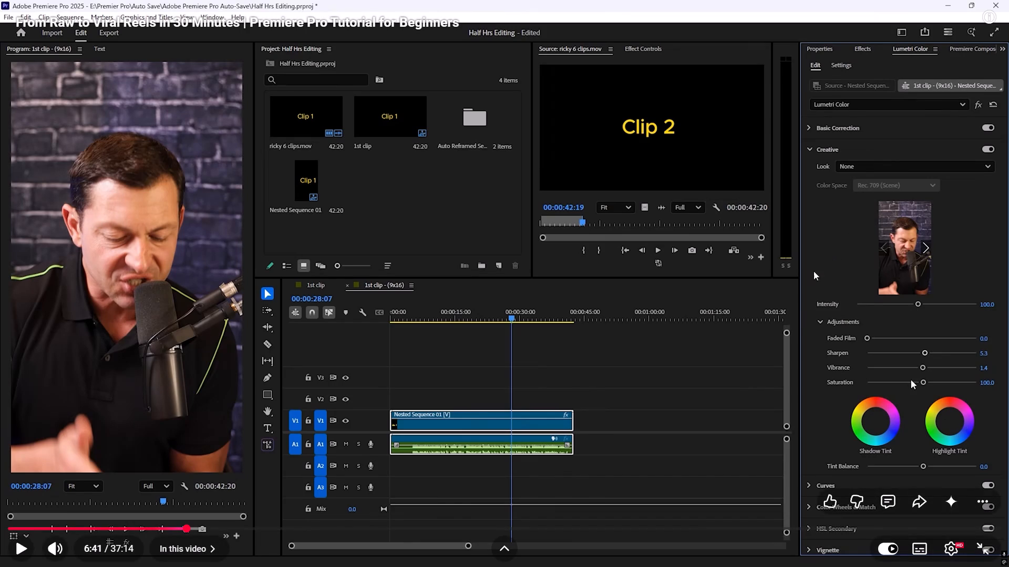
{"action": "left_click", "coordinate": [666, 373]}
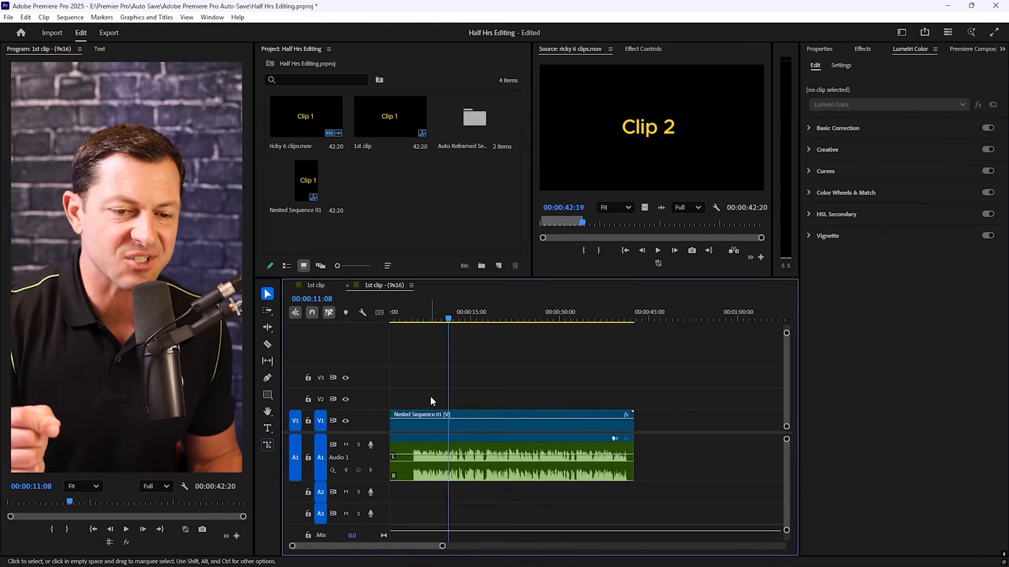
{"action": "key", "text": "Left"}
{"action": "key", "text": "Left"}
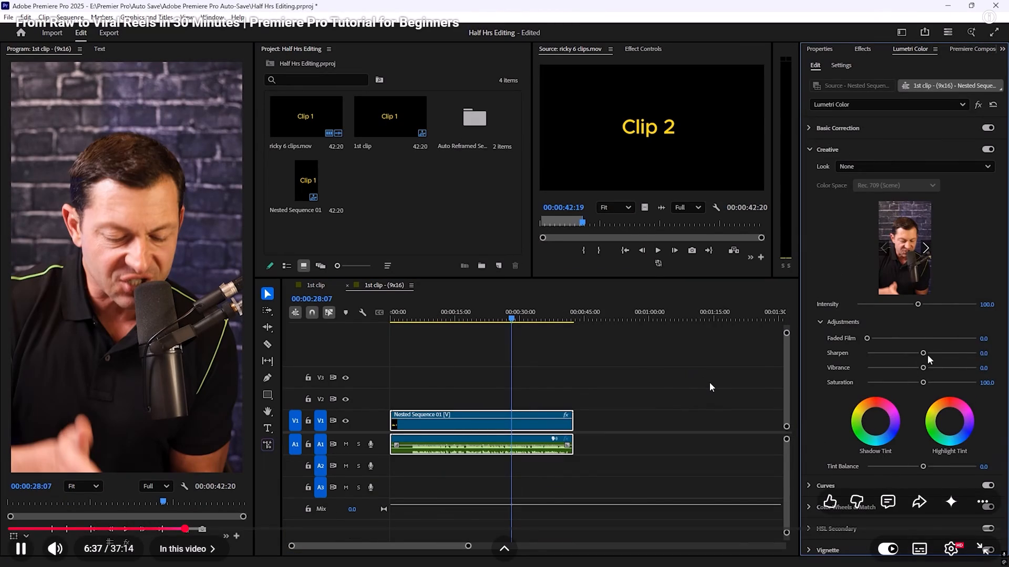
{"action": "left_click", "coordinate": [709, 382]}
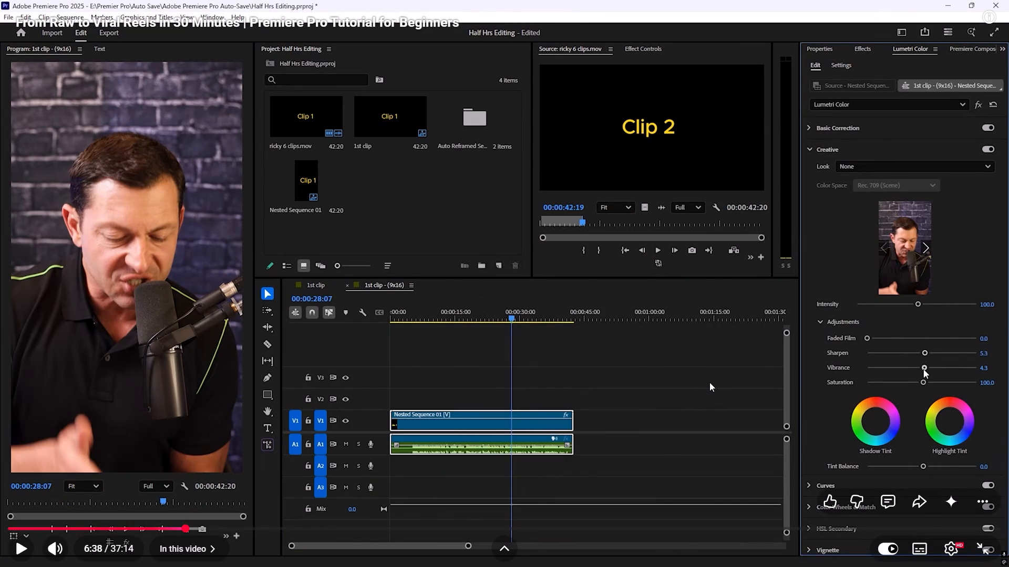
{"action": "key", "text": "alt+Tab"}
{"action": "left_click", "coordinate": [977, 213]}
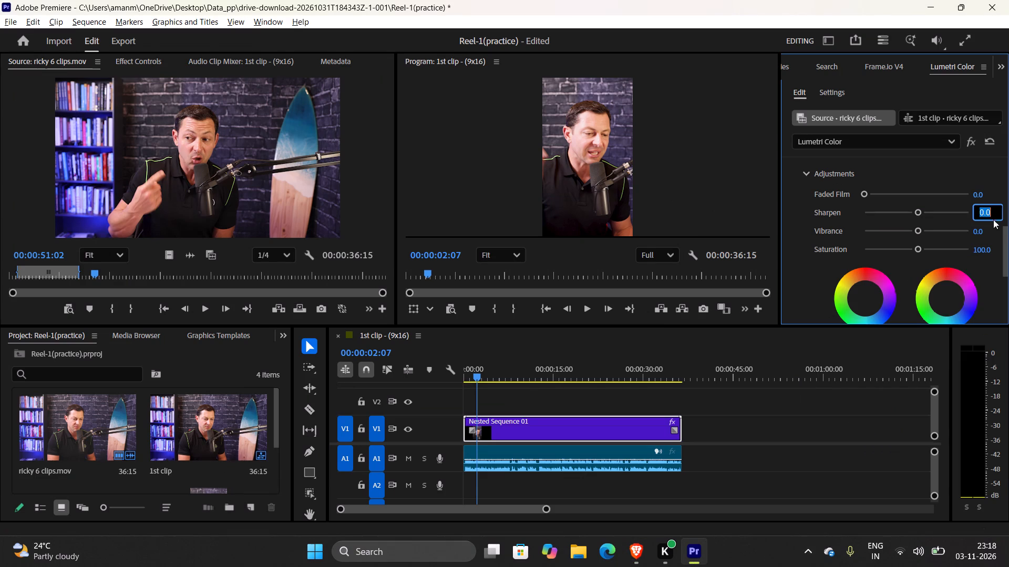
{"action": "type", "text": "5.3"}
{"action": "key", "text": "Return"}
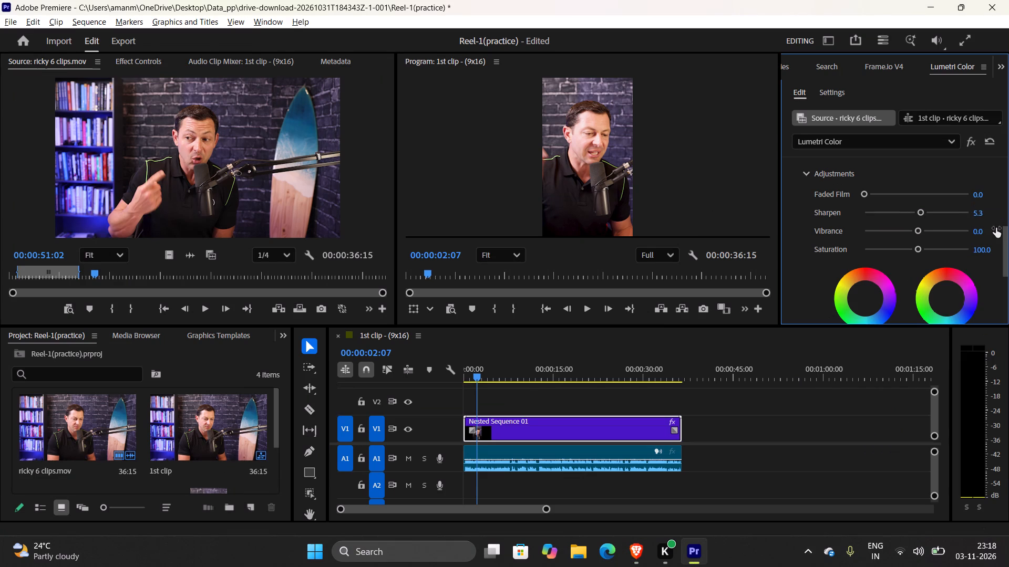
Advance the browser tutorial to about 6:39 and set Vibrance to 1.4 in Premiere's Creative adjustments.
{"action": "key", "text": "alt+Tab"}
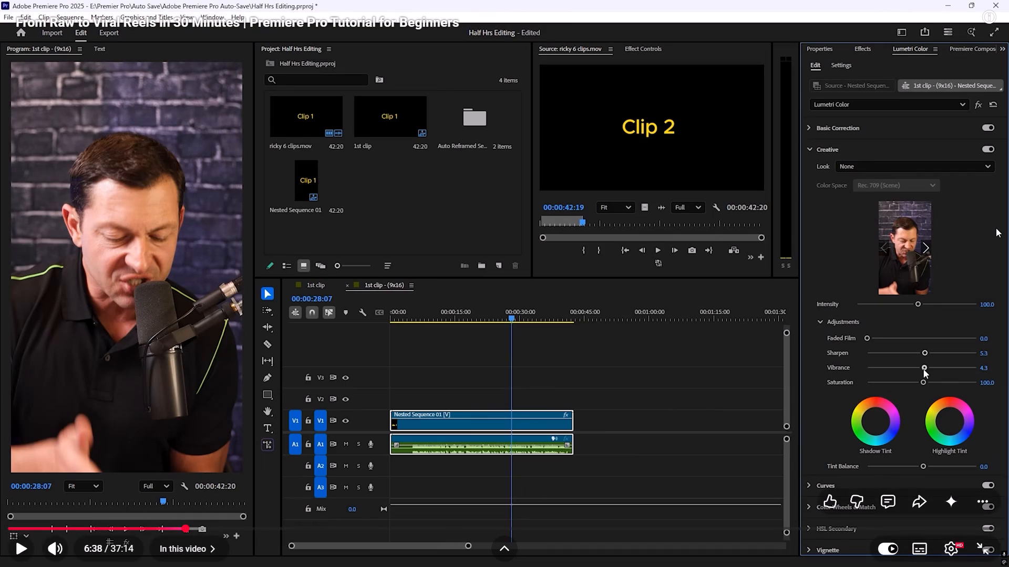
{"action": "left_click", "coordinate": [743, 271]}
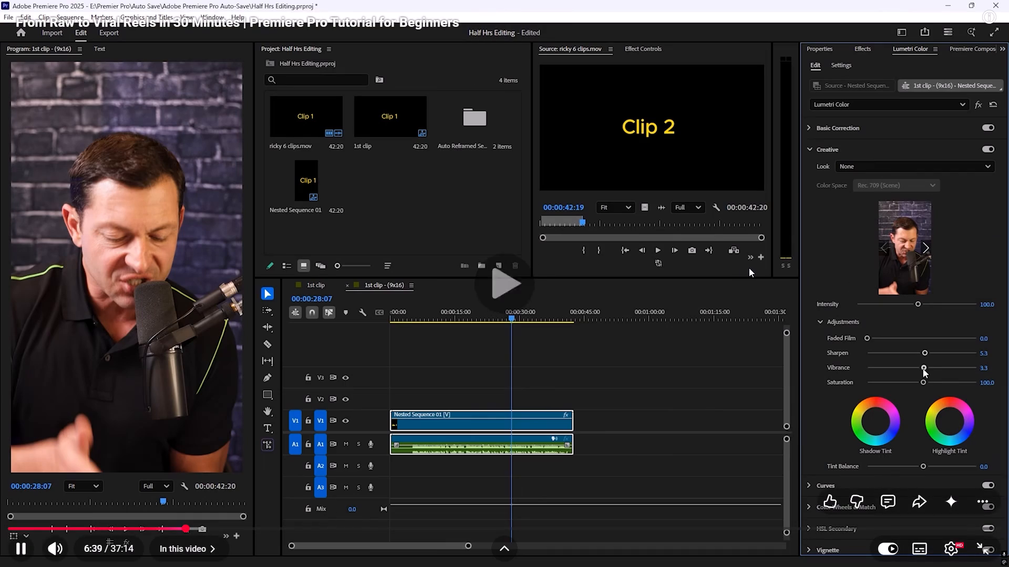
{"action": "left_click", "coordinate": [749, 268]}
{"action": "key", "text": "alt+Tab"}
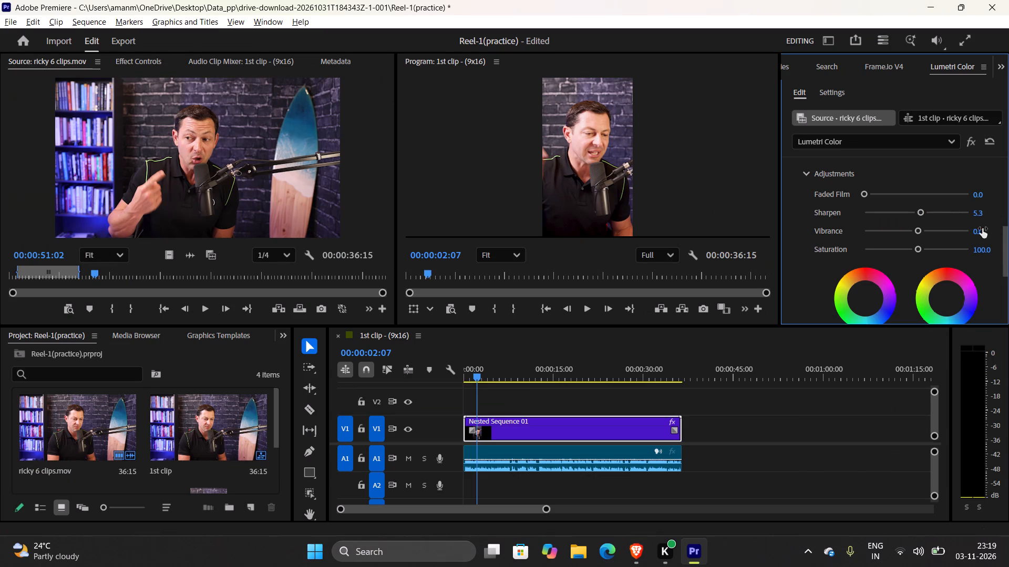
{"action": "left_click", "coordinate": [981, 229]}
{"action": "type", "text": "1.4"}
{"action": "key", "text": "Return"}
Return to the browser and resume the tutorial from about 6:40.
{"action": "key", "text": "alt+Tab"}
{"action": "left_click", "coordinate": [428, 401]}
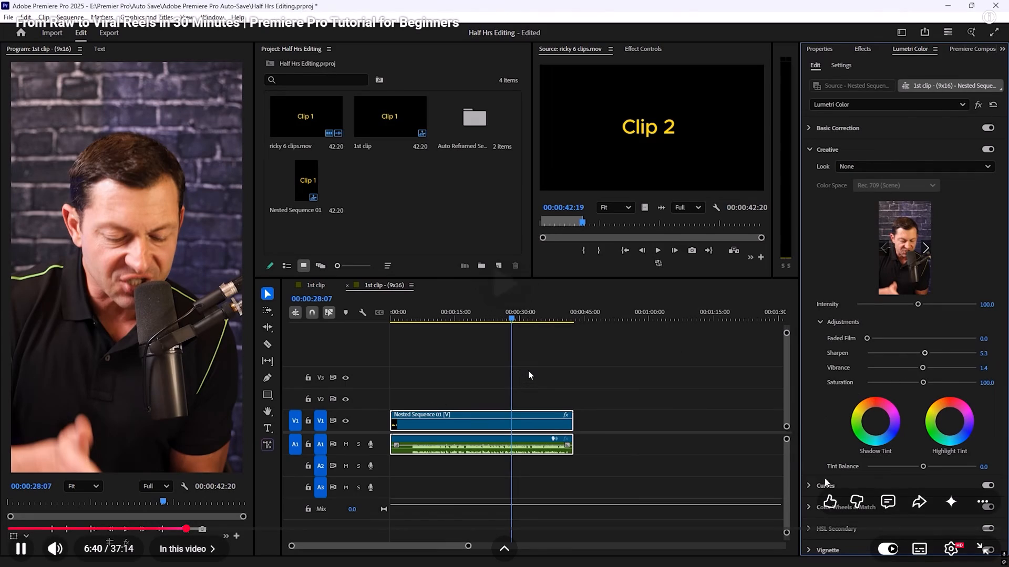
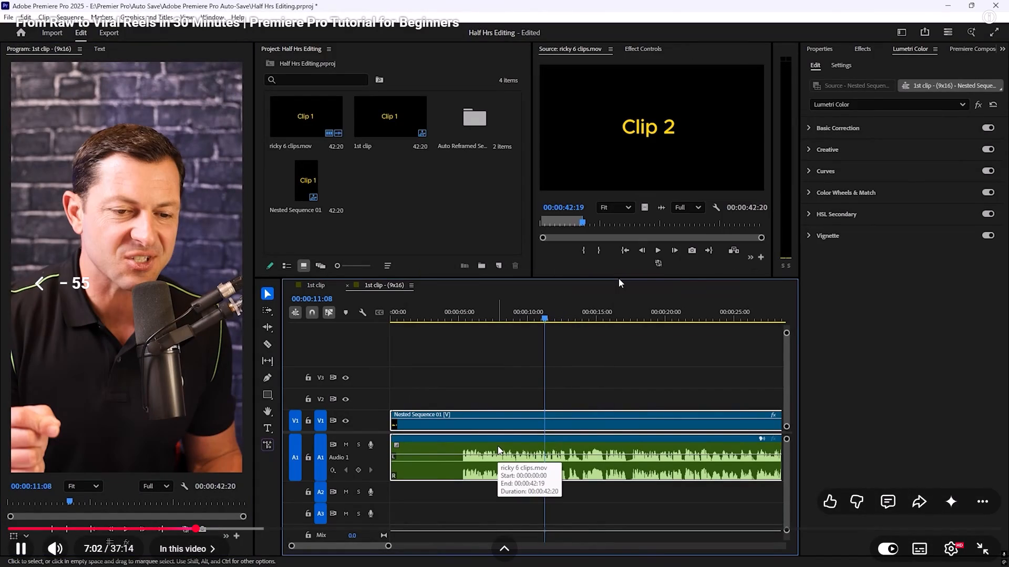
Pause the browser tutorial at about 7:04, return to Premiere, enlarge audio track A1 and select its ricky 6 clips audio clip.
{"action": "left_click", "coordinate": [541, 358]}
{"action": "key", "text": "alt+Tab"}
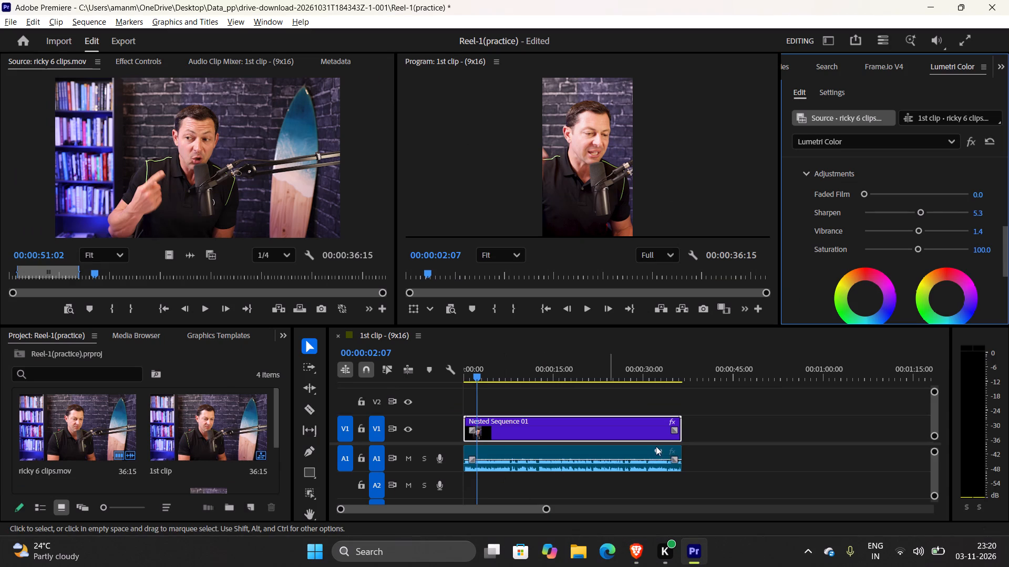
{"action": "left_click_drag", "start_coordinate": [936, 451], "coordinate": [936, 462]}
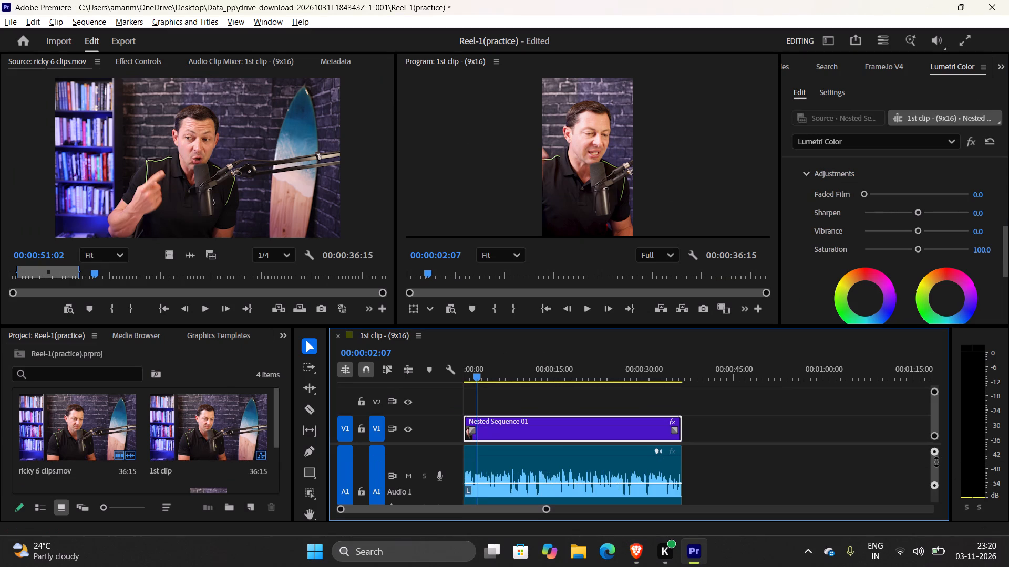
{"action": "left_click_drag", "start_coordinate": [936, 462], "coordinate": [936, 457]}
{"action": "scroll", "coordinate": [652, 421], "scroll_direction": "down", "scroll_amount": 5}
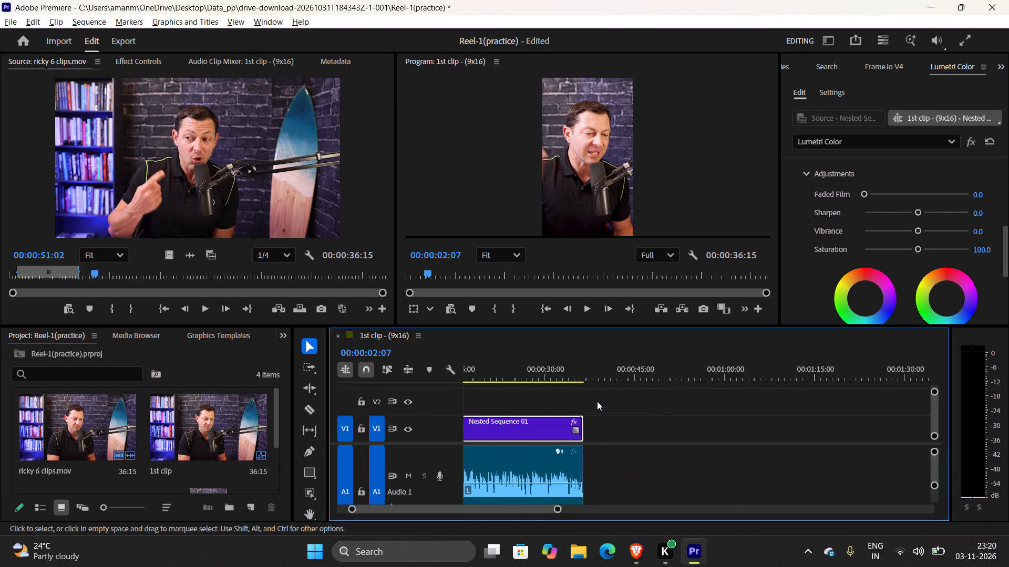
{"action": "scroll", "coordinate": [597, 401], "scroll_direction": "up", "scroll_amount": 6}
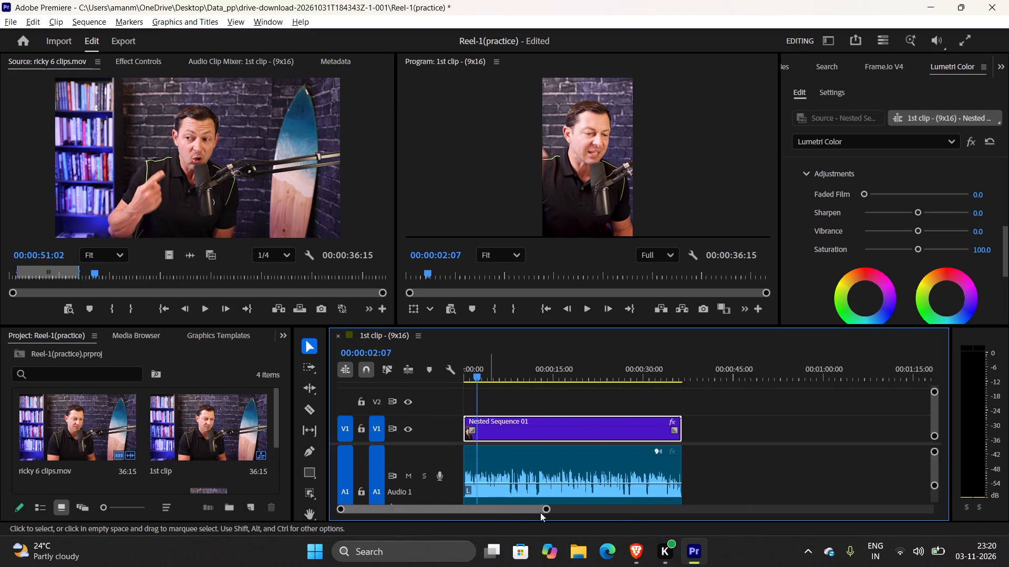
{"action": "left_click_drag", "start_coordinate": [540, 512], "coordinate": [481, 511]}
{"action": "left_click_drag", "start_coordinate": [545, 510], "coordinate": [470, 512]}
{"action": "scroll", "coordinate": [527, 484], "scroll_direction": "down", "scroll_amount": 1}
{"action": "left_click", "coordinate": [548, 467]}
{"action": "right_click", "coordinate": [552, 467]}
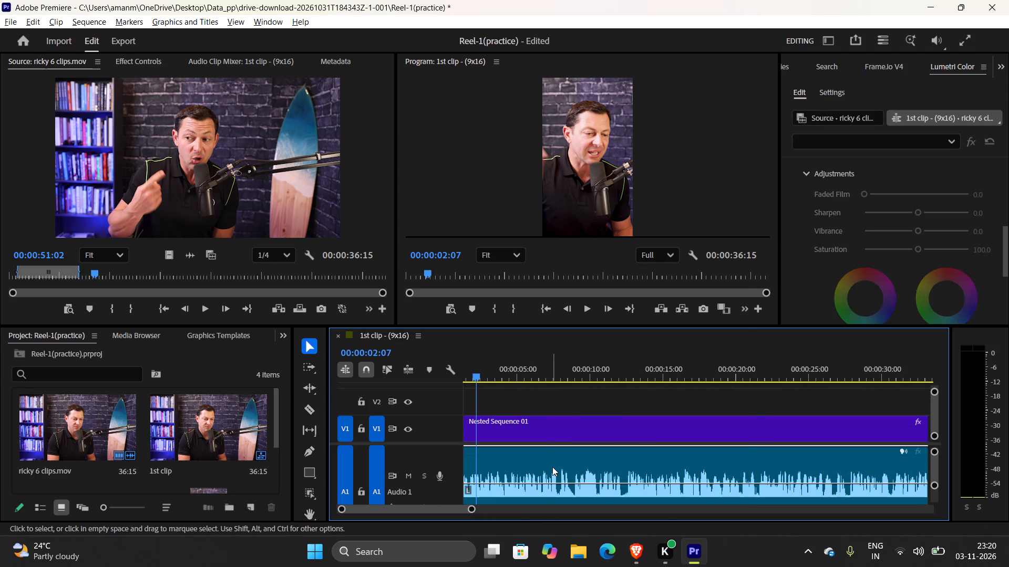
{"action": "left_click", "coordinate": [511, 468]}
Play the browser tutorial through the DeNoise effect search at about 7:11, and replay it, pausing at about 7:10.
{"action": "key", "text": "alt+Tab"}
{"action": "left_click", "coordinate": [457, 361]}
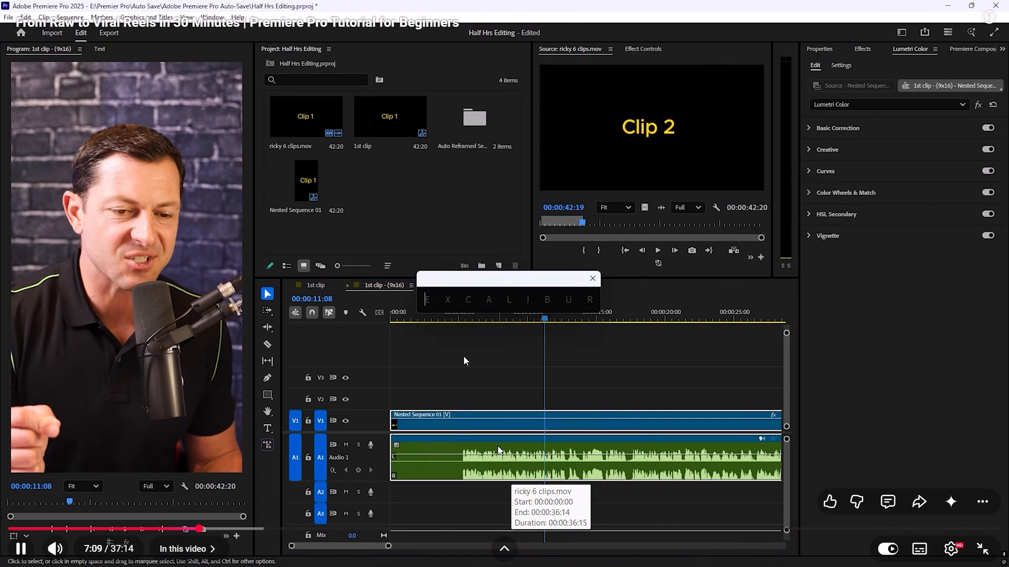
{"action": "left_click", "coordinate": [531, 356]}
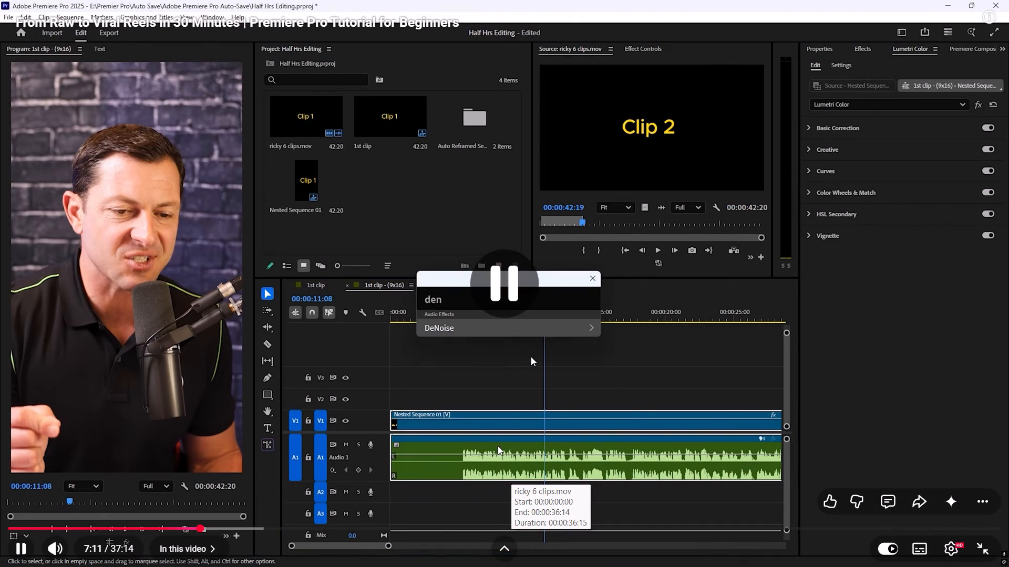
{"action": "key", "text": "Left"}
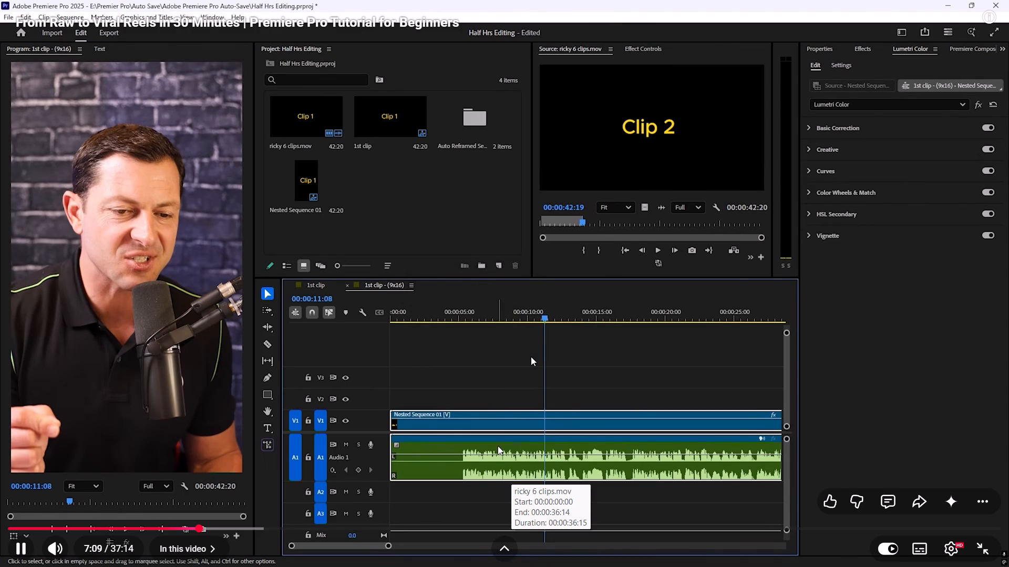
{"action": "left_click", "coordinate": [531, 356]}
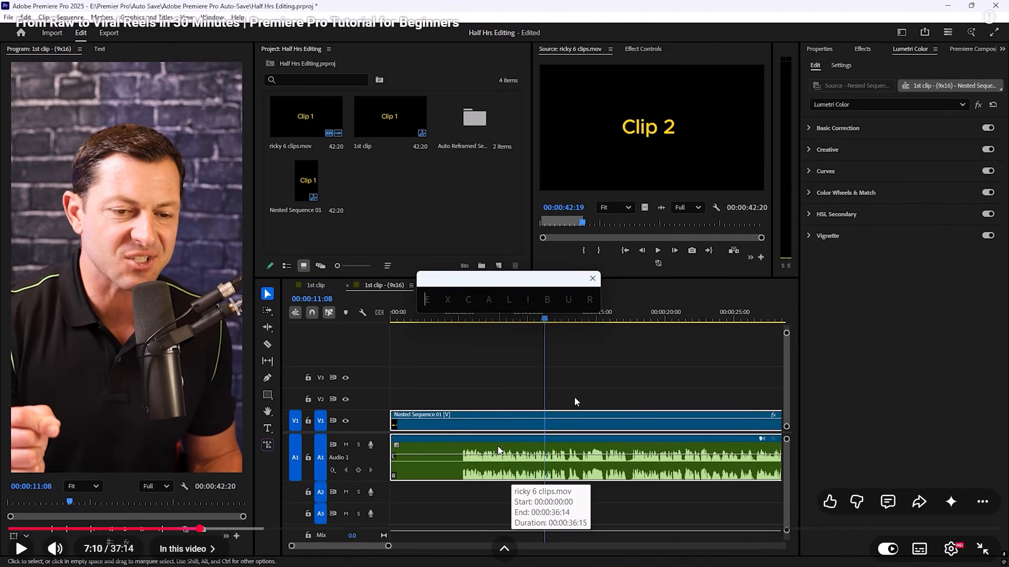
Return to Premiere and examine the commands available for the A1 audio clip.
{"action": "key", "text": "alt+Tab"}
{"action": "right_click", "coordinate": [575, 457]}
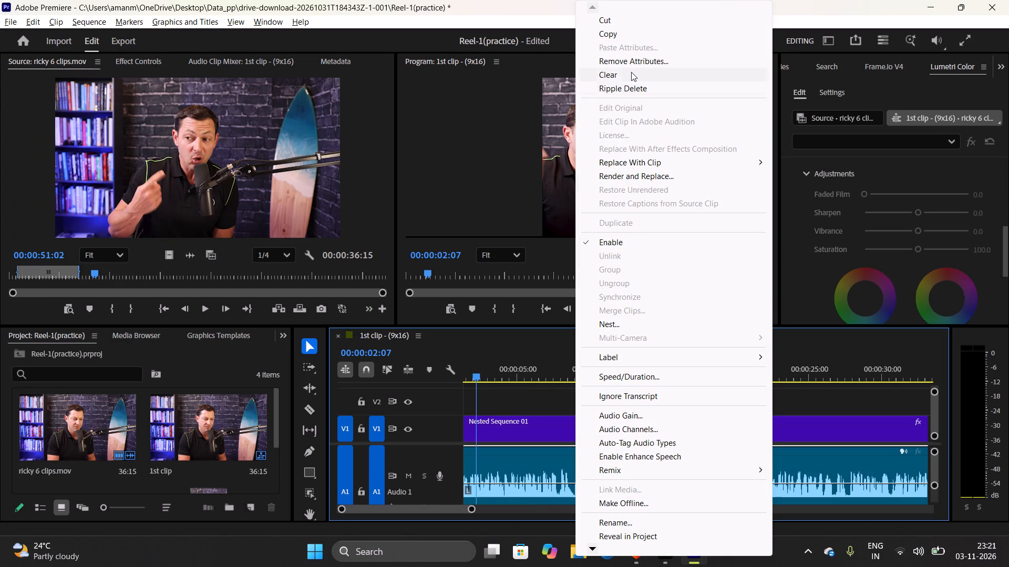
{"action": "left_click", "coordinate": [590, 545]}
{"action": "triple_click", "coordinate": [591, 548]}
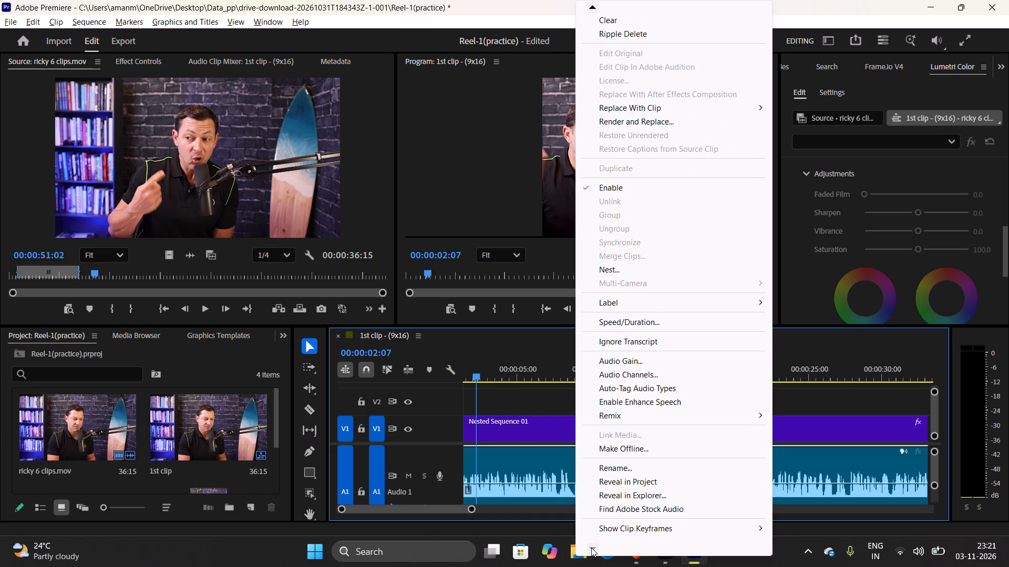
{"action": "left_click", "coordinate": [591, 548]}
{"action": "scroll", "coordinate": [445, 472], "scroll_direction": "down", "scroll_amount": 6}
{"action": "left_click", "coordinate": [275, 545]}
{"action": "scroll", "coordinate": [554, 425], "scroll_direction": "down", "scroll_amount": 1}
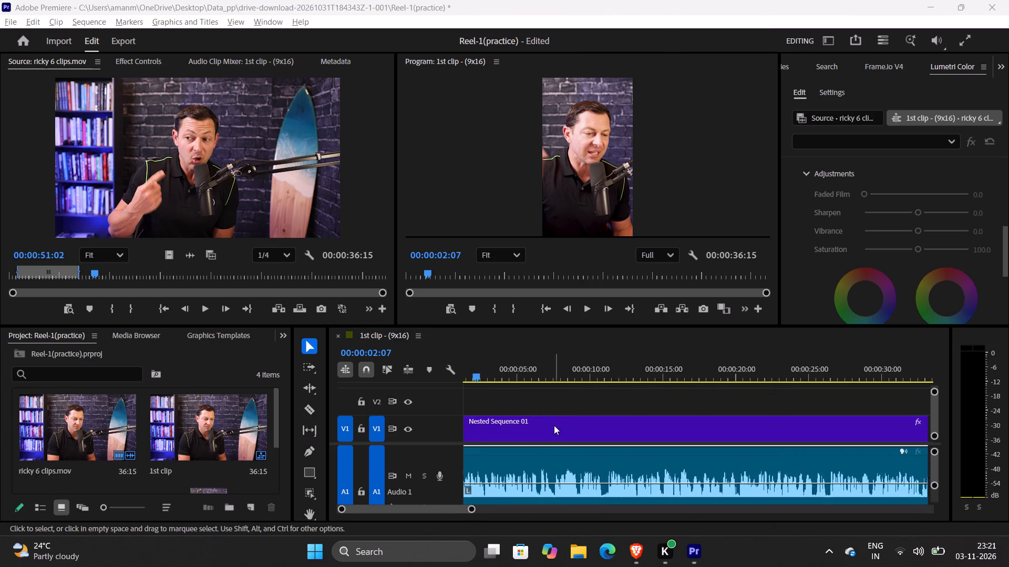
{"action": "scroll", "coordinate": [554, 425], "scroll_direction": "down", "scroll_amount": 3}
{"action": "scroll", "coordinate": [554, 447], "scroll_direction": "up", "scroll_amount": 5}
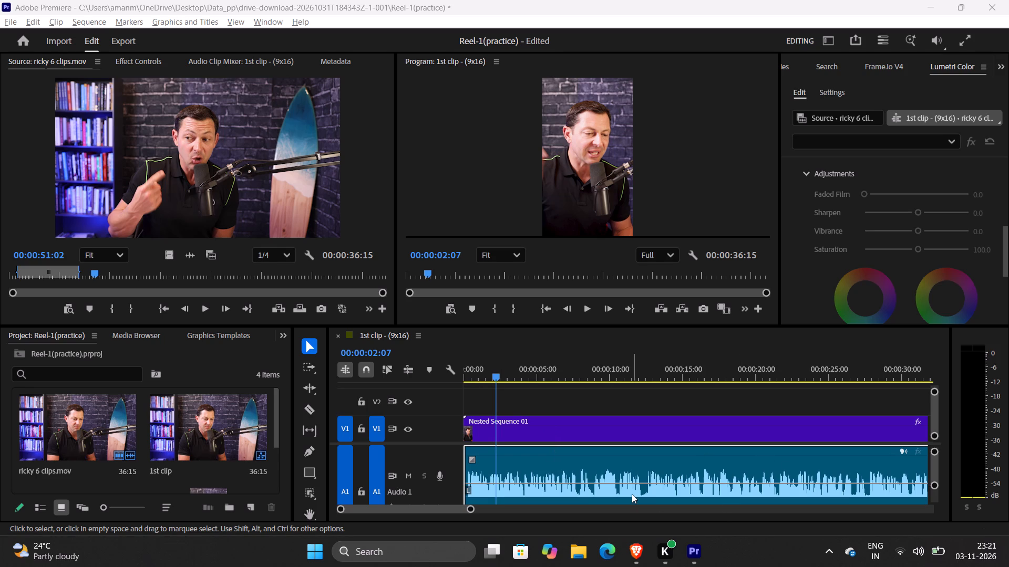
{"action": "left_click", "coordinate": [591, 453]}
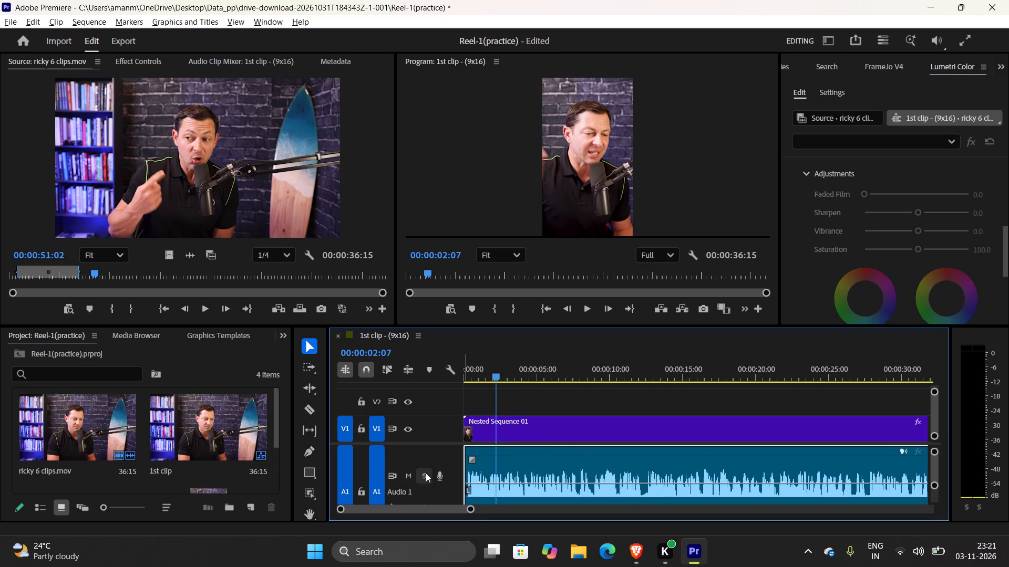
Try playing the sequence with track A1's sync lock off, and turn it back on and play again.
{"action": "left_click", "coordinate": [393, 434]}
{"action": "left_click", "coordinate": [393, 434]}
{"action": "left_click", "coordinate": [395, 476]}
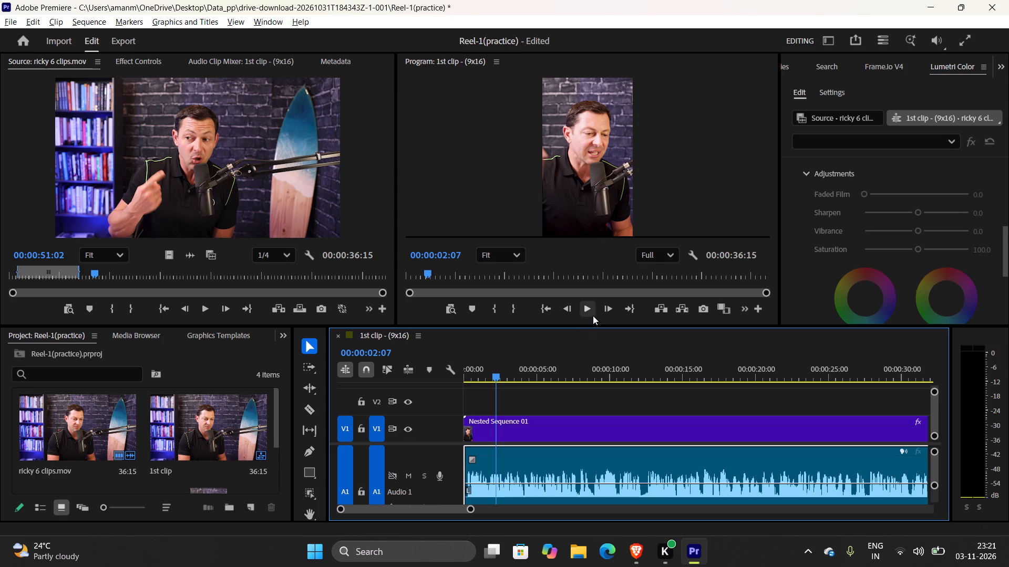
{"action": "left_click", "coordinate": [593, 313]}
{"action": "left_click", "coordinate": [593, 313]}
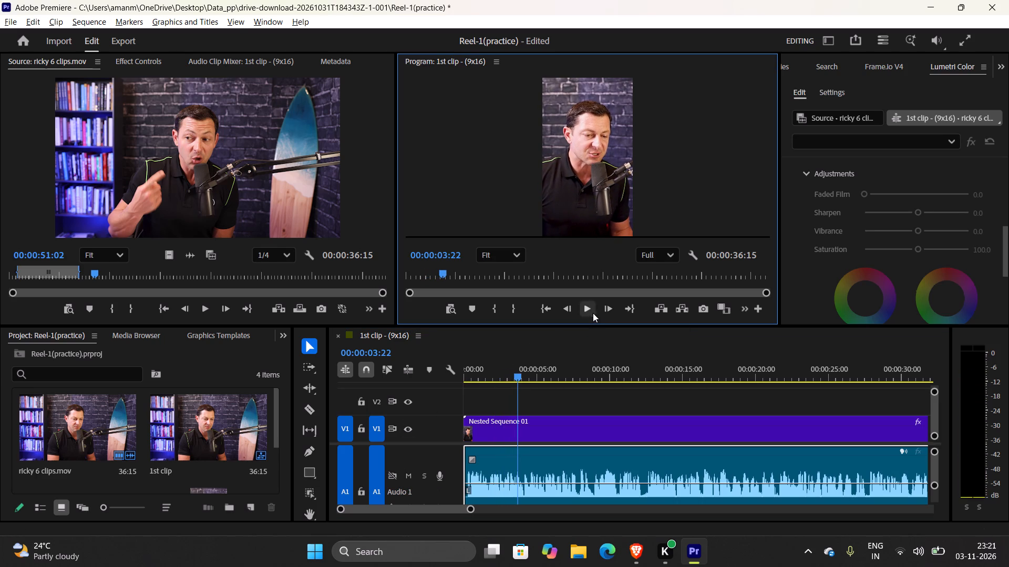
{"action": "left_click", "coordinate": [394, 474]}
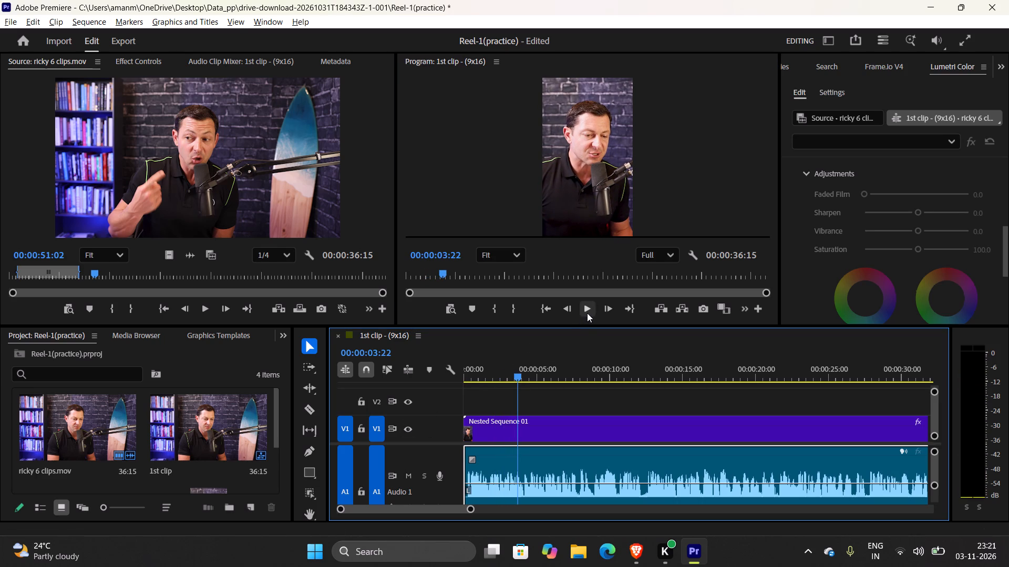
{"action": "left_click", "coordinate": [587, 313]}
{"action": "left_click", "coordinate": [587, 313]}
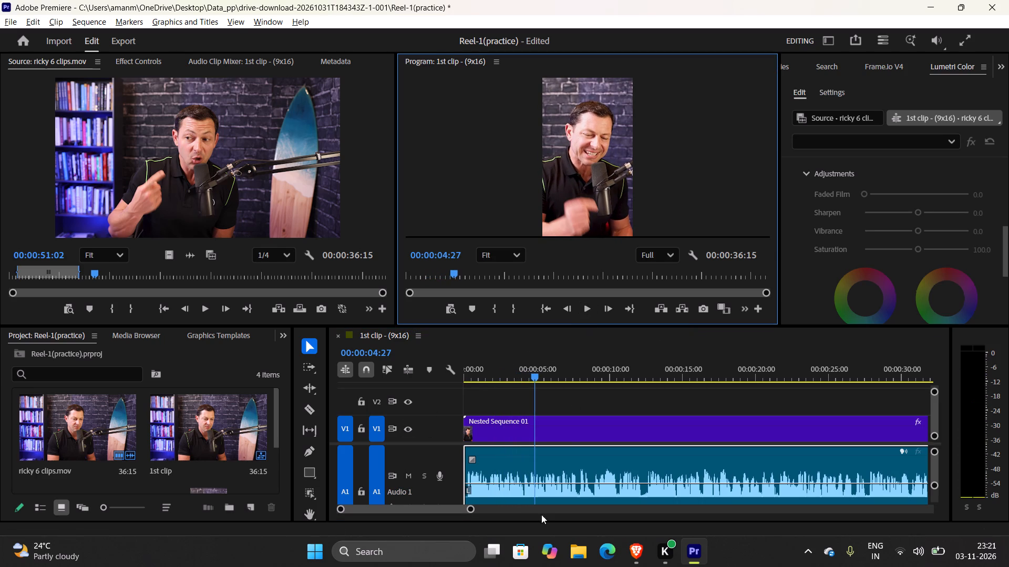
Examine the A1 audio clip's Essential Sound dialogue settings, from Enhance Speech through Loudness and Repair to Clarity, and close them.
{"action": "scroll", "coordinate": [490, 514], "scroll_direction": "down", "scroll_amount": 1}
{"action": "left_click", "coordinate": [395, 498]}
{"action": "left_click", "coordinate": [567, 476]}
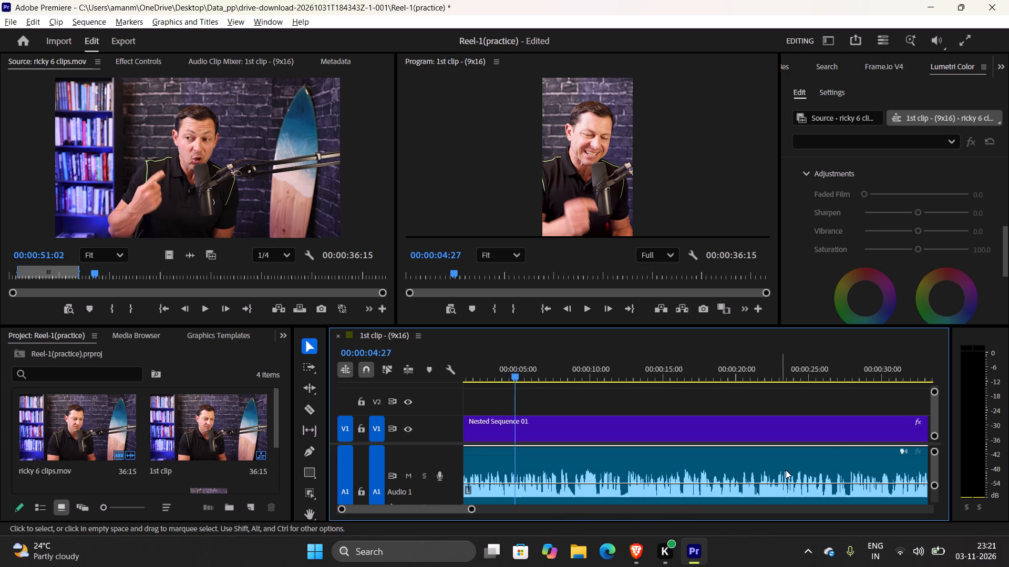
{"action": "left_click", "coordinate": [901, 449]}
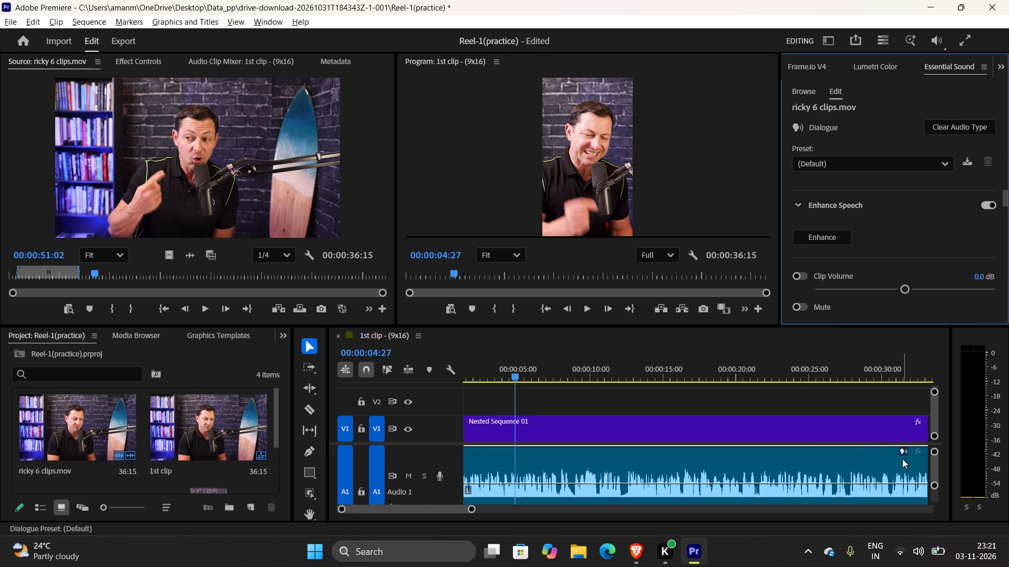
{"action": "scroll", "coordinate": [895, 236], "scroll_direction": "down", "scroll_amount": 2}
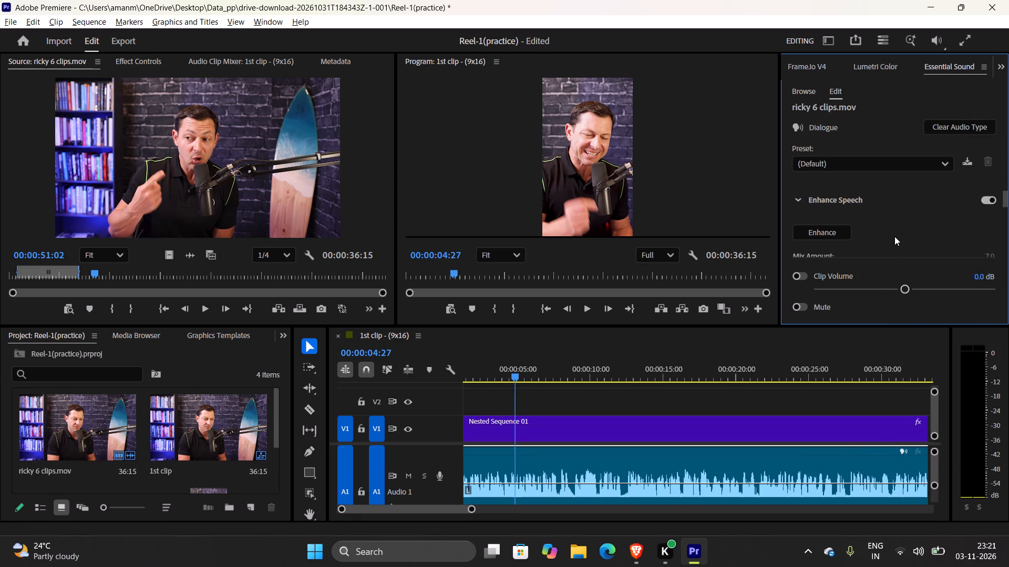
{"action": "scroll", "coordinate": [894, 236], "scroll_direction": "down", "scroll_amount": 4}
{"action": "scroll", "coordinate": [893, 249], "scroll_direction": "up", "scroll_amount": 1}
{"action": "scroll", "coordinate": [893, 249], "scroll_direction": "down", "scroll_amount": 1}
{"action": "scroll", "coordinate": [893, 249], "scroll_direction": "up", "scroll_amount": 1}
{"action": "scroll", "coordinate": [893, 249], "scroll_direction": "down", "scroll_amount": 17}
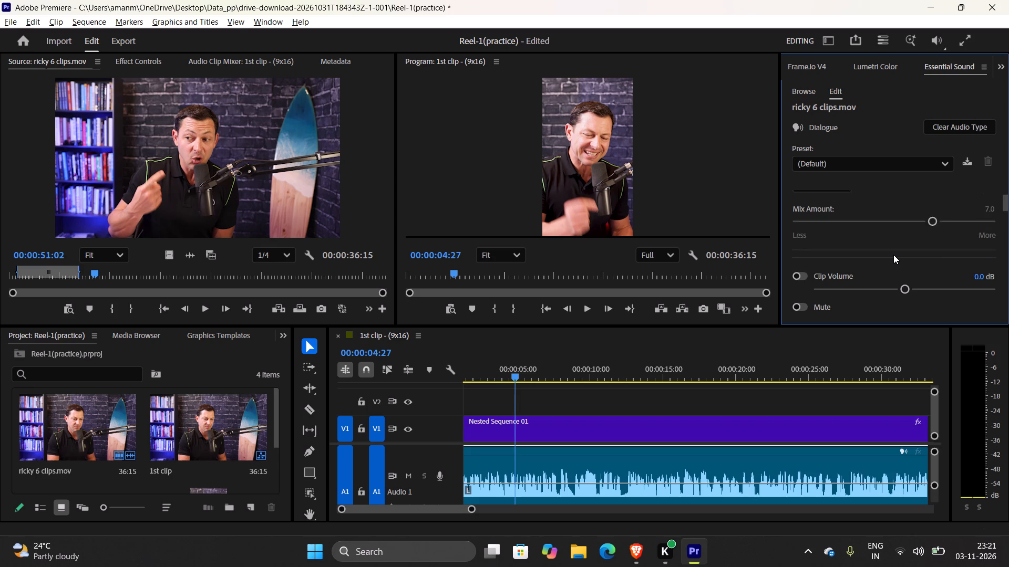
{"action": "scroll", "coordinate": [893, 255], "scroll_direction": "down", "scroll_amount": 3}
{"action": "scroll", "coordinate": [893, 257], "scroll_direction": "up", "scroll_amount": 1}
{"action": "scroll", "coordinate": [893, 257], "scroll_direction": "down", "scroll_amount": 18}
{"action": "scroll", "coordinate": [892, 248], "scroll_direction": "down", "scroll_amount": 5}
{"action": "scroll", "coordinate": [892, 248], "scroll_direction": "up", "scroll_amount": 1}
{"action": "scroll", "coordinate": [892, 248], "scroll_direction": "down", "scroll_amount": 1}
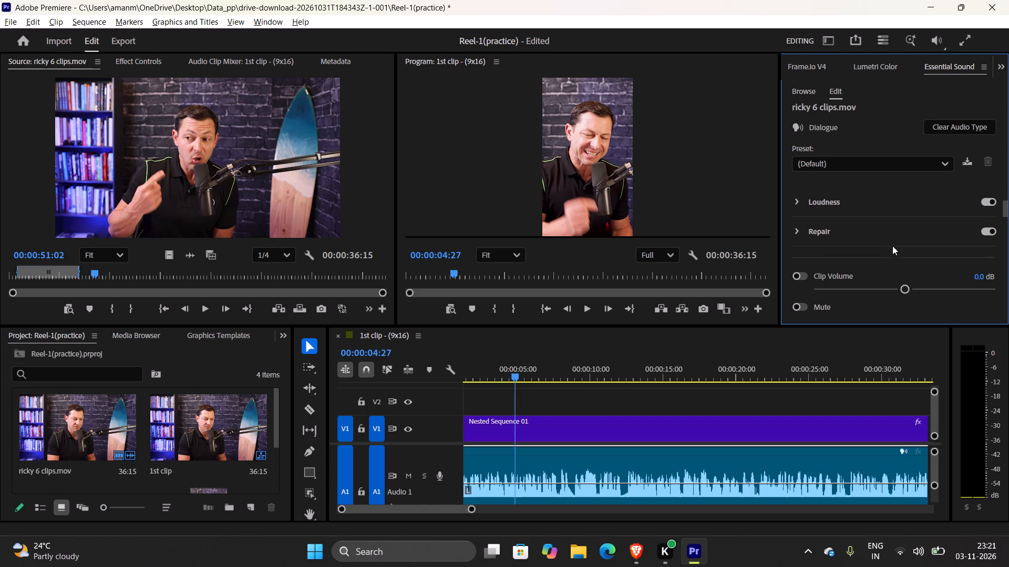
{"action": "scroll", "coordinate": [891, 246], "scroll_direction": "up", "scroll_amount": 1}
{"action": "scroll", "coordinate": [892, 246], "scroll_direction": "down", "scroll_amount": 1}
{"action": "scroll", "coordinate": [893, 247], "scroll_direction": "up", "scroll_amount": 1}
{"action": "scroll", "coordinate": [893, 247], "scroll_direction": "down", "scroll_amount": 19}
{"action": "scroll", "coordinate": [894, 243], "scroll_direction": "up", "scroll_amount": 1}
{"action": "scroll", "coordinate": [894, 243], "scroll_direction": "down", "scroll_amount": 1}
{"action": "scroll", "coordinate": [894, 243], "scroll_direction": "up", "scroll_amount": 1}
{"action": "scroll", "coordinate": [894, 243], "scroll_direction": "down", "scroll_amount": 1}
{"action": "scroll", "coordinate": [894, 242], "scroll_direction": "up", "scroll_amount": 1}
{"action": "scroll", "coordinate": [894, 242], "scroll_direction": "down", "scroll_amount": 10}
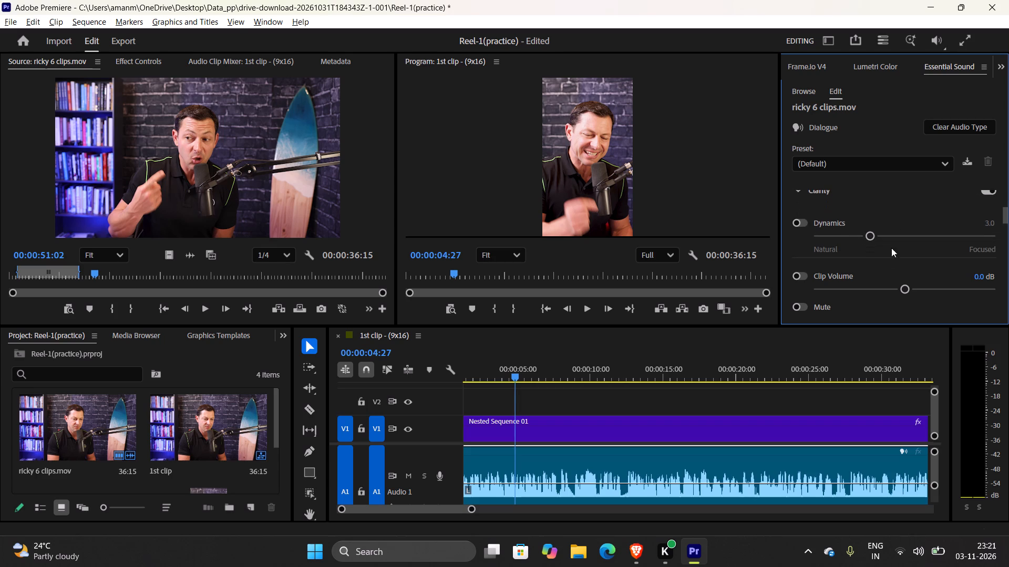
{"action": "scroll", "coordinate": [839, 303], "scroll_direction": "down", "scroll_amount": 8}
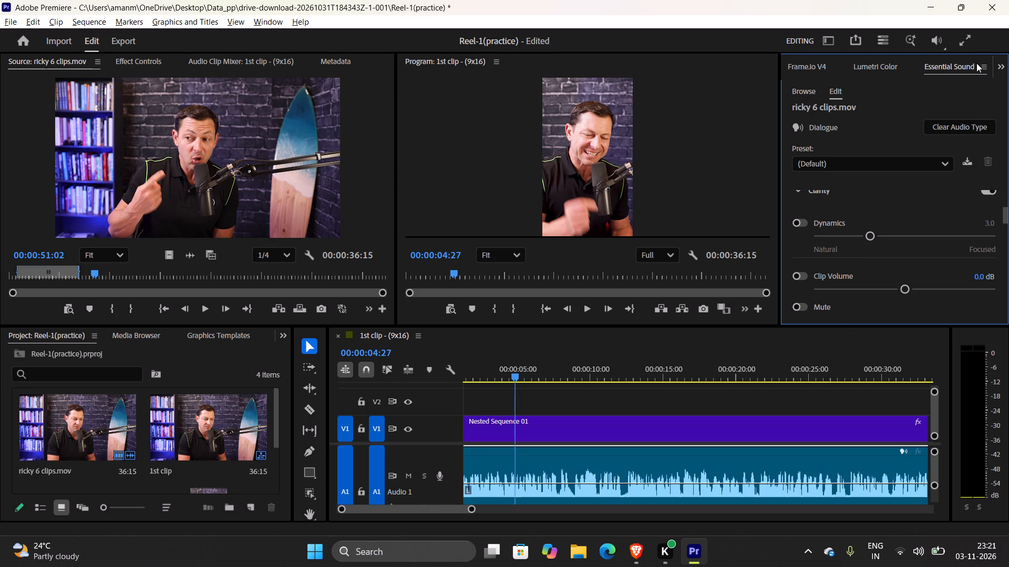
{"action": "left_click", "coordinate": [983, 63]}
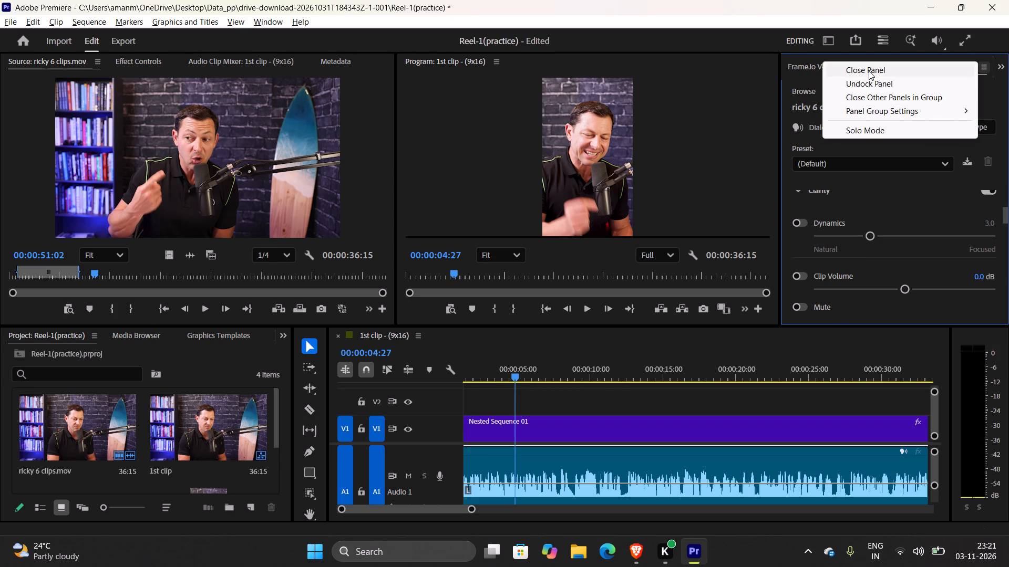
{"action": "left_click", "coordinate": [869, 71]}
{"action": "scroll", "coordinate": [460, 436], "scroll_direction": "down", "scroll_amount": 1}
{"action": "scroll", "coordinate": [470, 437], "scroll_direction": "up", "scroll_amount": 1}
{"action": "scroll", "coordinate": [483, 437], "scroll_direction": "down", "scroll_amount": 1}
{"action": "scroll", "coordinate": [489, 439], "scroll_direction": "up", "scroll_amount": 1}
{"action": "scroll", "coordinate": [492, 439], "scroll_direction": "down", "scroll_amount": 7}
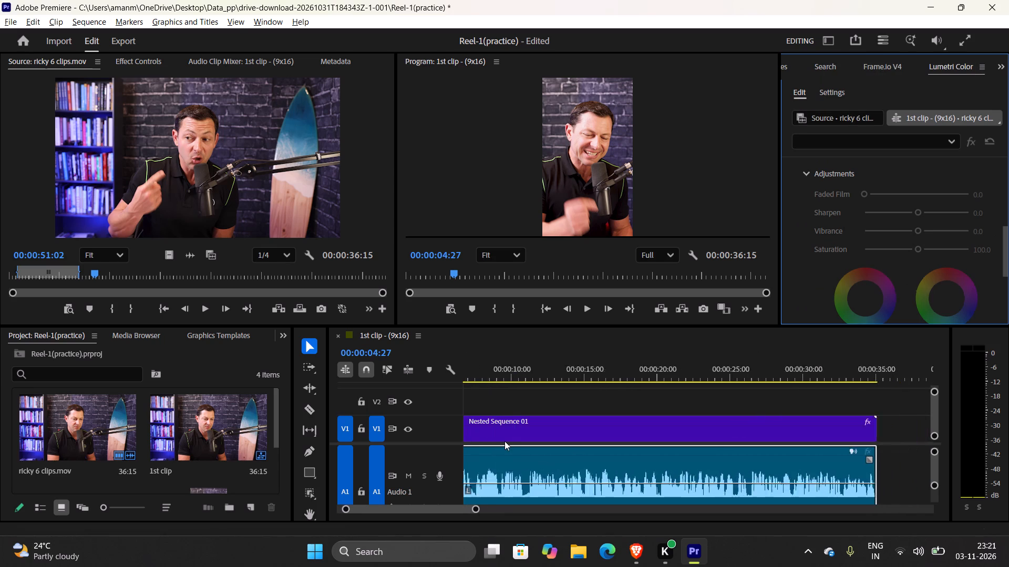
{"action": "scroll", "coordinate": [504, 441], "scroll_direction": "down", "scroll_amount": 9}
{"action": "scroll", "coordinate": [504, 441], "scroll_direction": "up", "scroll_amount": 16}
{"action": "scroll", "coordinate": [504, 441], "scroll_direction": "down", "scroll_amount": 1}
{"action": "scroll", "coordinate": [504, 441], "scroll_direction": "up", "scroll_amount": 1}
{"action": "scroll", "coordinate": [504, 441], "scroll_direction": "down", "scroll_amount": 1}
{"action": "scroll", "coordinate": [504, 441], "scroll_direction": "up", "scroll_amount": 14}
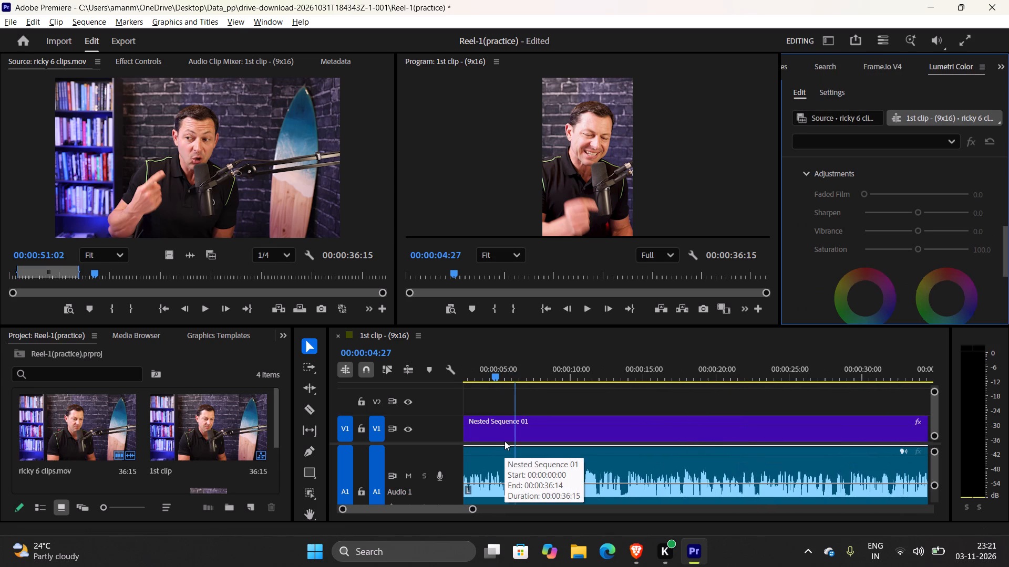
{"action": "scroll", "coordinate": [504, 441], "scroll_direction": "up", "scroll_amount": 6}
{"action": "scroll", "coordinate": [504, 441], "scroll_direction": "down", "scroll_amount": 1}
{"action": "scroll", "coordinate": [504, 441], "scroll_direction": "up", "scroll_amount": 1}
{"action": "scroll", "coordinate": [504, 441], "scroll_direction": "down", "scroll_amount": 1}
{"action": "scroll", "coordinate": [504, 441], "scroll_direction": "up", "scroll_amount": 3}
Open the A1 audio clip in the Source monitor and play about one second of it.
{"action": "left_click", "coordinate": [476, 459]}
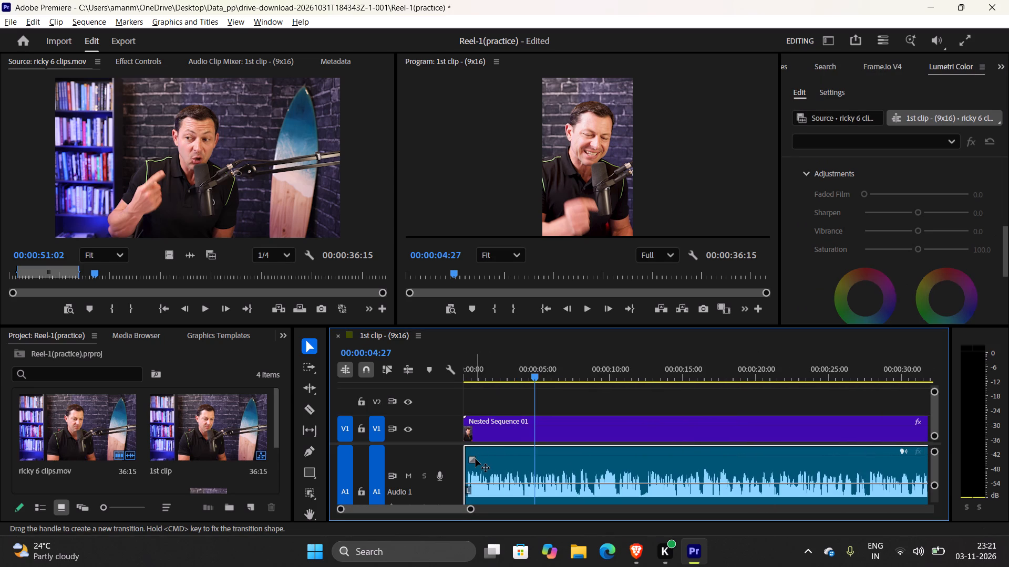
{"action": "left_click", "coordinate": [474, 459]}
{"action": "left_click_drag", "start_coordinate": [474, 459], "coordinate": [488, 464]}
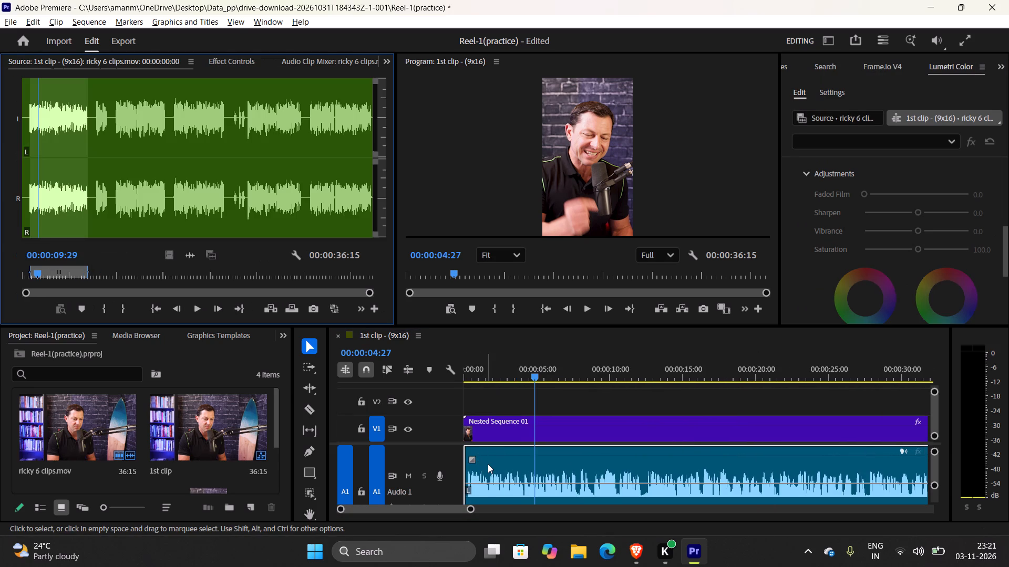
{"action": "left_click", "coordinate": [201, 305]}
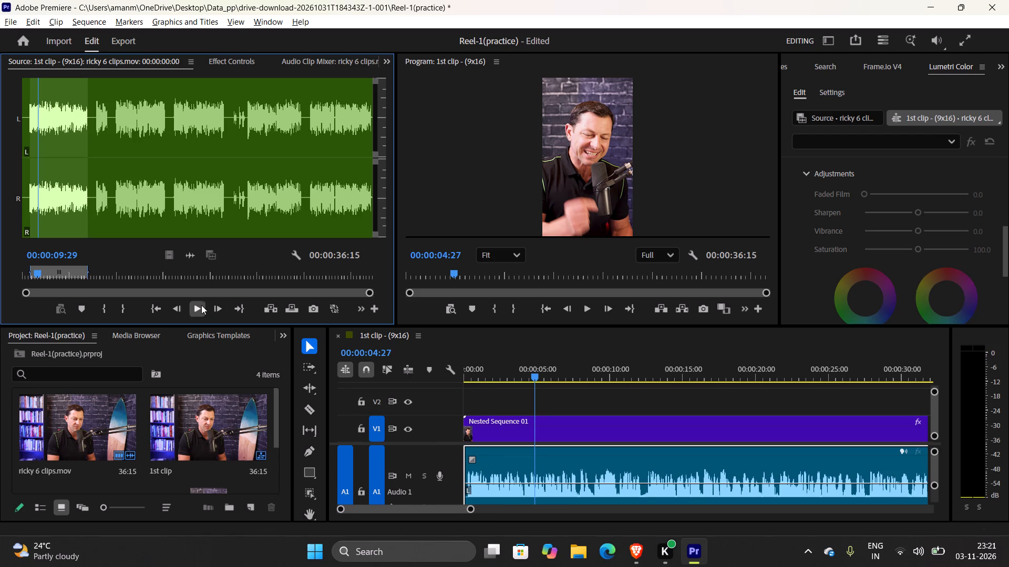
{"action": "left_click", "coordinate": [201, 305]}
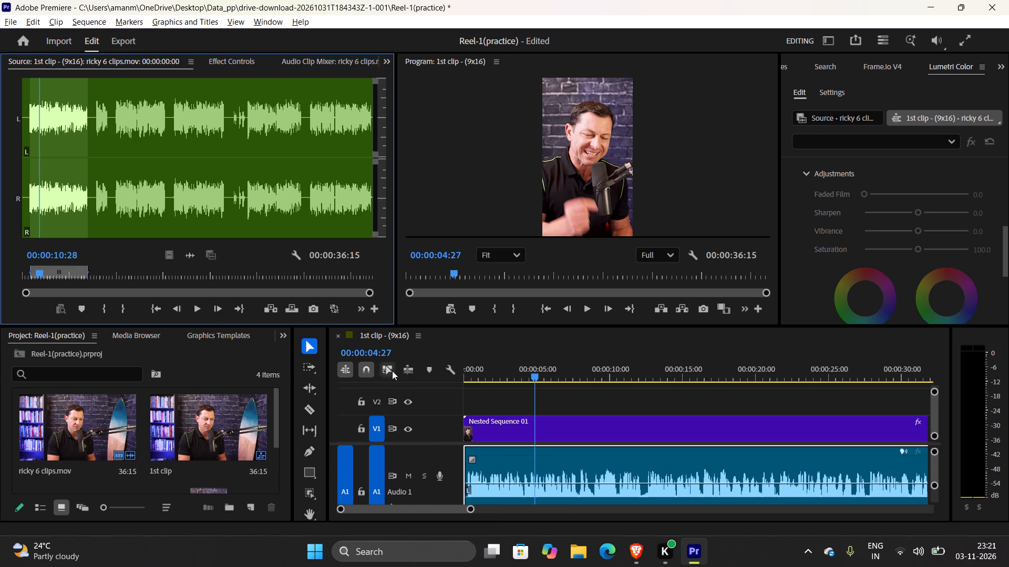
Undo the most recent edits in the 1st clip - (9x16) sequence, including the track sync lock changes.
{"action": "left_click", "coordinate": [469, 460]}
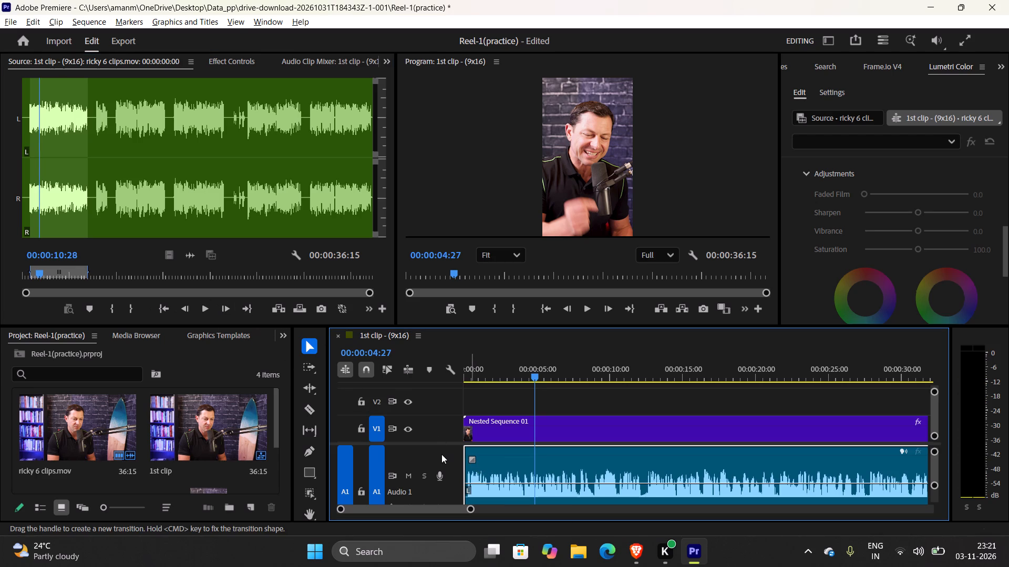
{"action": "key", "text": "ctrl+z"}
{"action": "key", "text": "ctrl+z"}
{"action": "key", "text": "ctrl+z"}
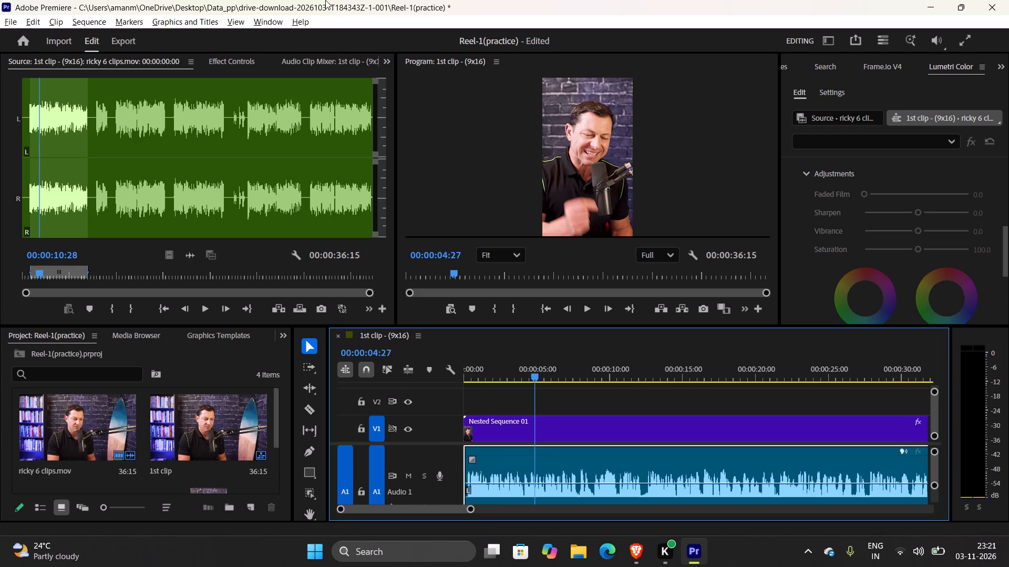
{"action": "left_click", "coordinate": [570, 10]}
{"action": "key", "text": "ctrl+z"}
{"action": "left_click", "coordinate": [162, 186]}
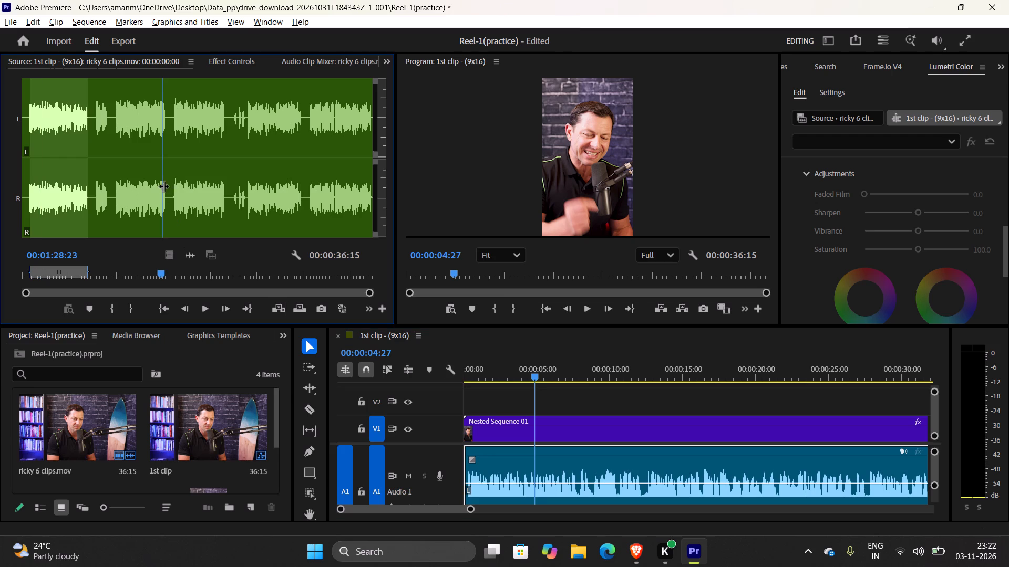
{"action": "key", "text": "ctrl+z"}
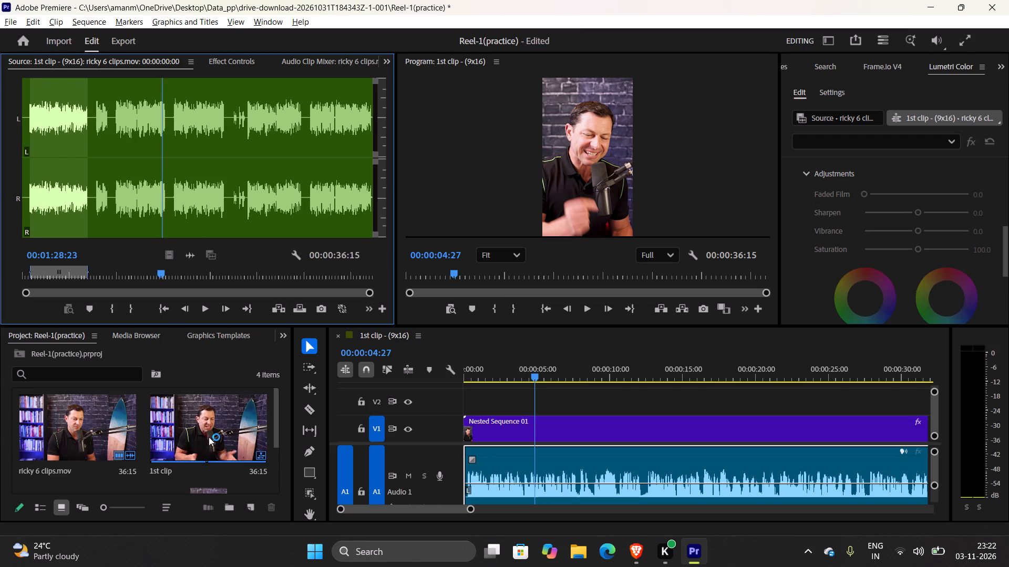
Open ricky 6 clips.mov from the project items in the Source monitor.
{"action": "scroll", "coordinate": [219, 433], "scroll_direction": "down", "scroll_amount": 1}
{"action": "scroll", "coordinate": [219, 433], "scroll_direction": "up", "scroll_amount": 3}
{"action": "double_click", "coordinate": [63, 436]}
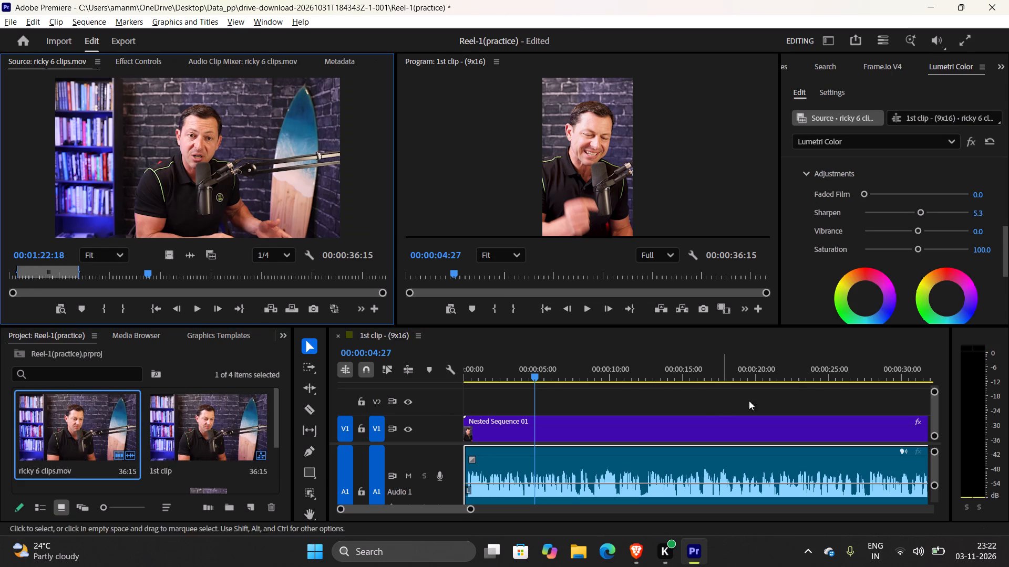
Search the project media for "denoise", trying the Source and Sequence scopes and limiting the search to Audio.
{"action": "left_click", "coordinate": [836, 66]}
{"action": "left_click", "coordinate": [875, 86]}
{"action": "left_click", "coordinate": [881, 90]}
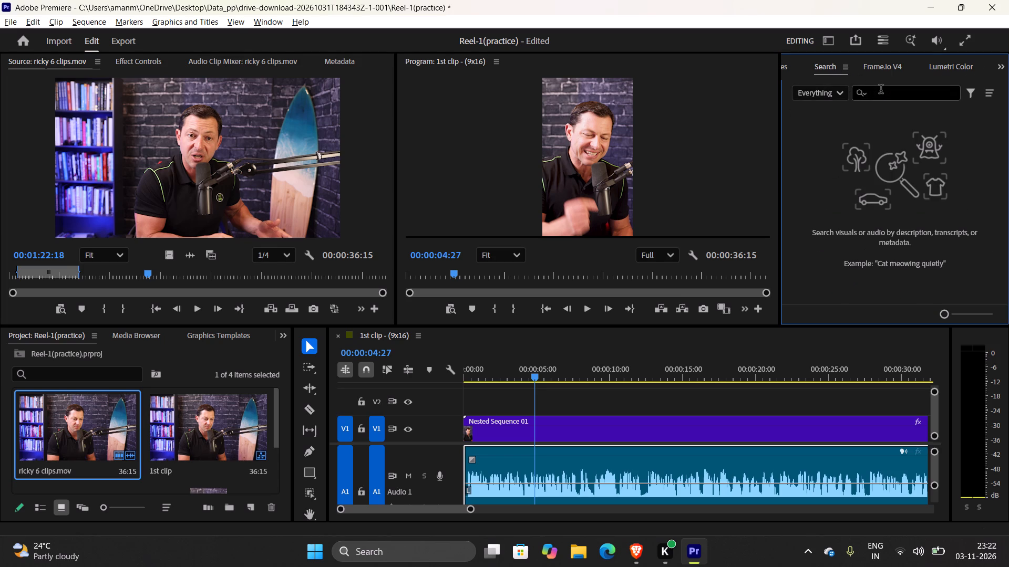
{"action": "type", "text": "de"}
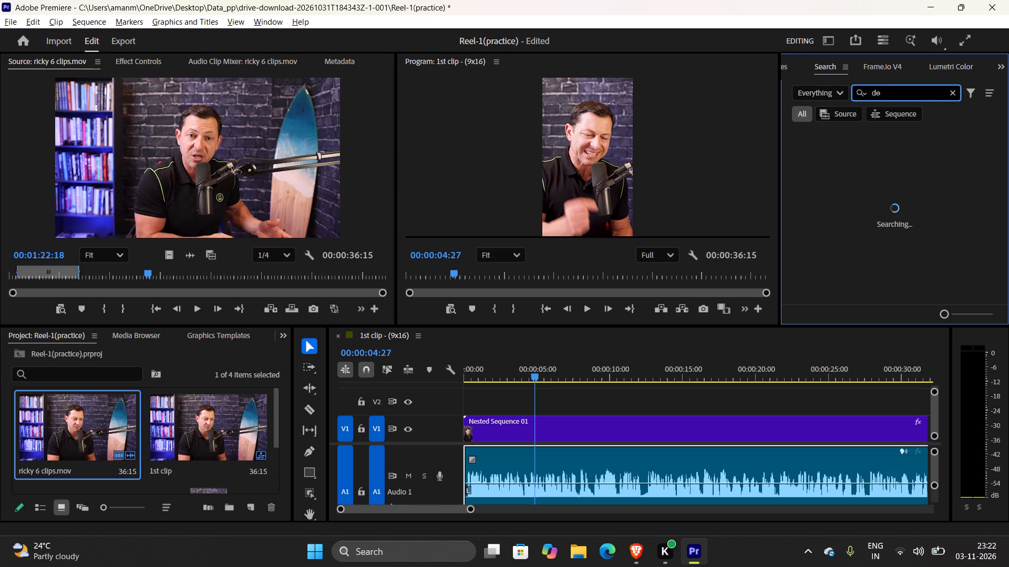
{"action": "type", "text": "noi"}
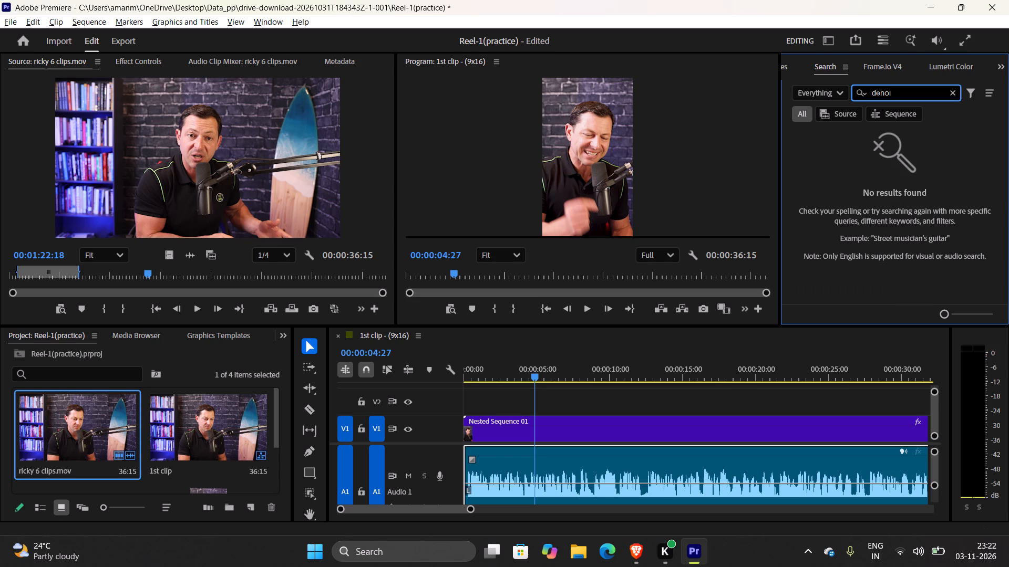
{"action": "type", "text": "se"}
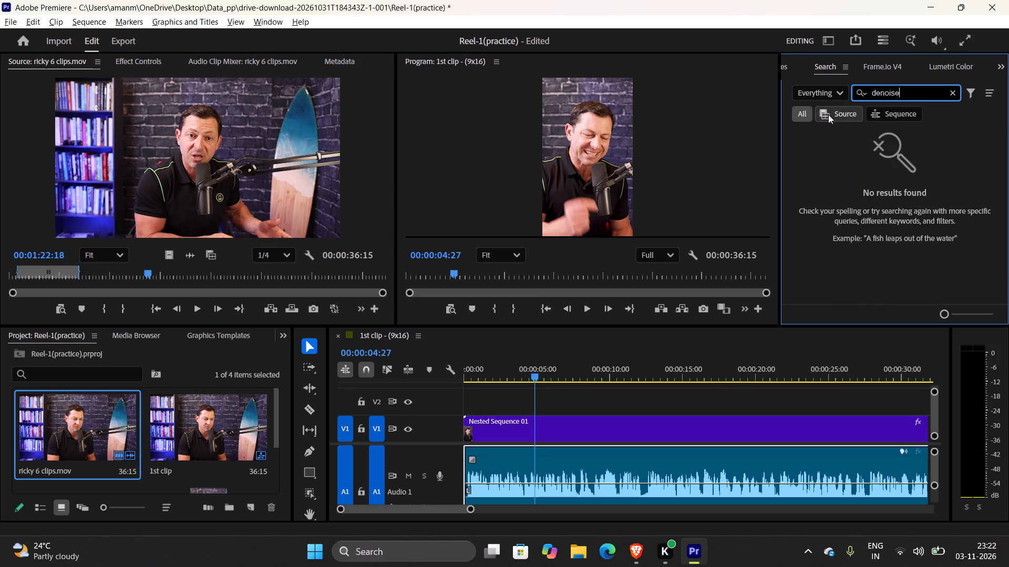
{"action": "left_click", "coordinate": [828, 114]}
{"action": "left_click", "coordinate": [893, 118]}
{"action": "left_click", "coordinate": [840, 116]}
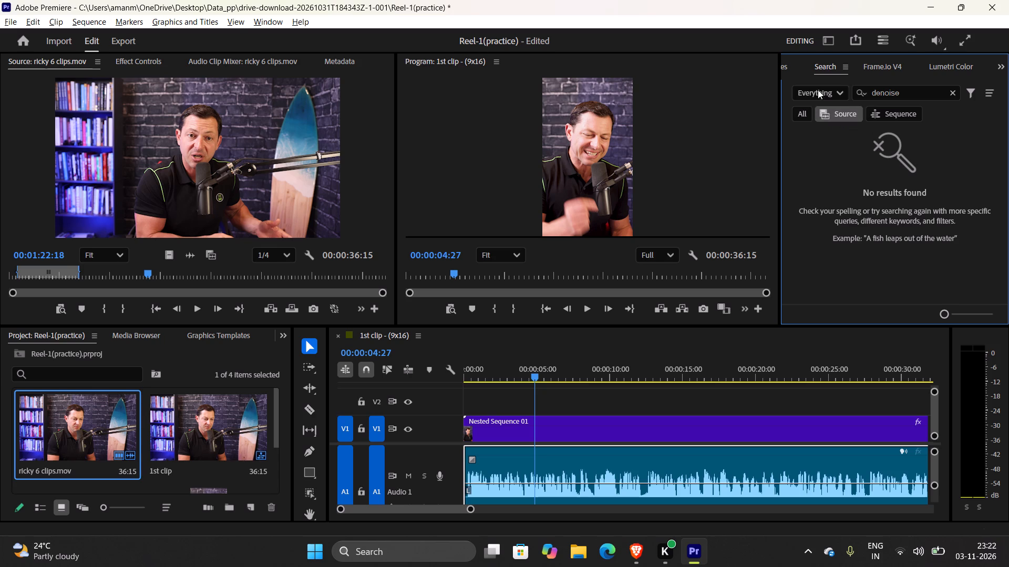
{"action": "left_click", "coordinate": [812, 85]}
{"action": "left_click", "coordinate": [818, 94]}
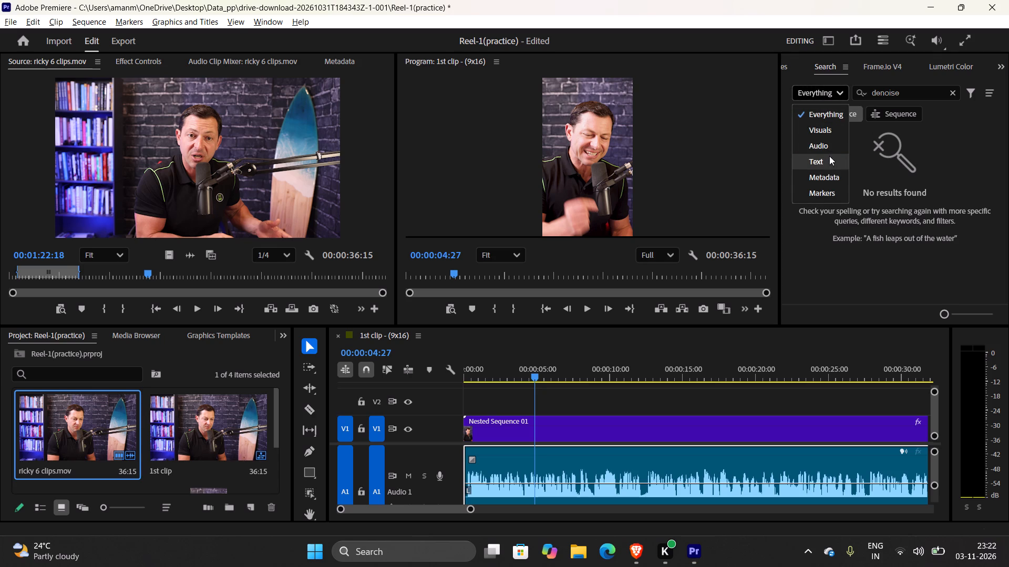
{"action": "left_click", "coordinate": [828, 152]}
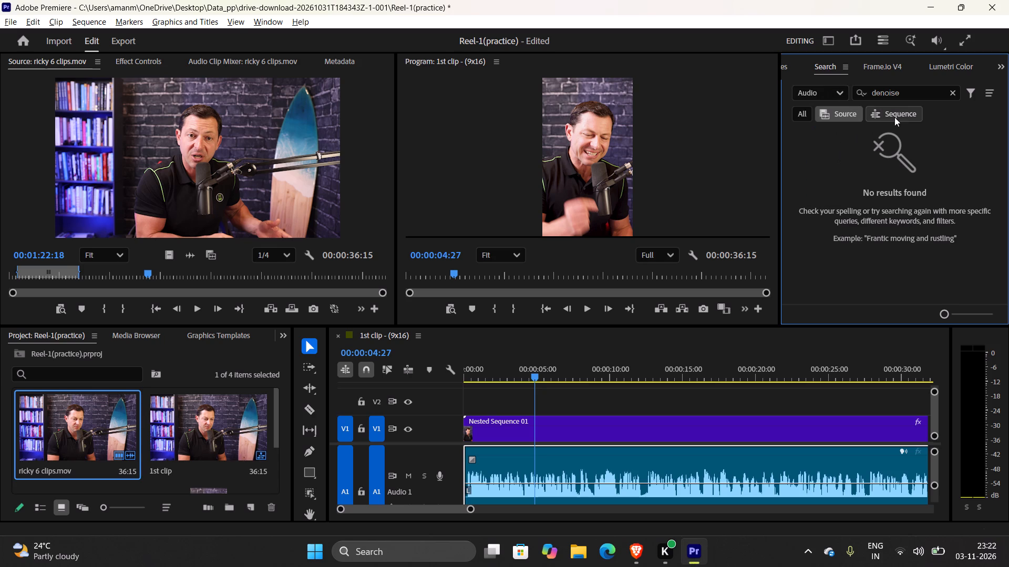
{"action": "left_click", "coordinate": [934, 94]}
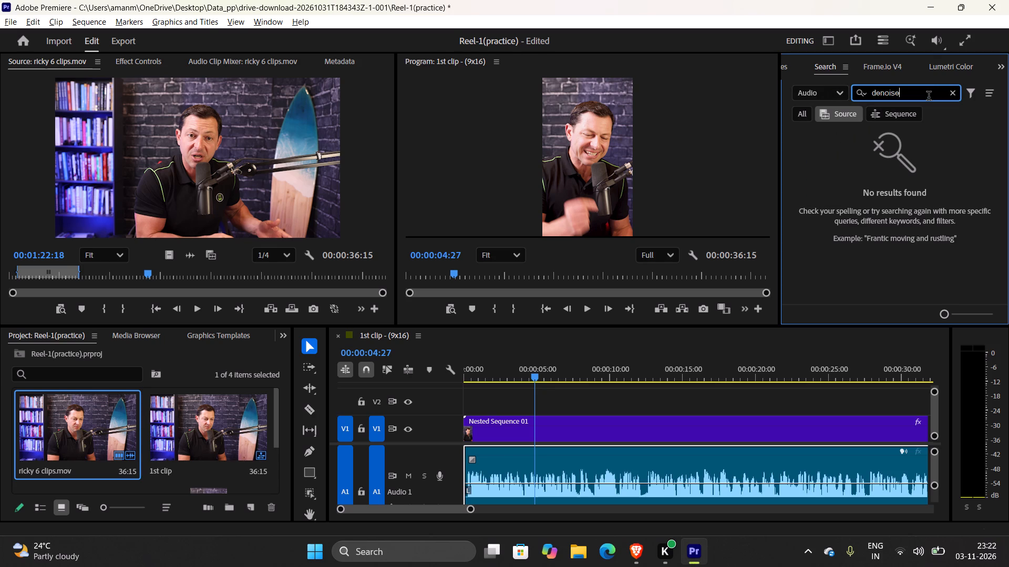
Switch to the tutorial in Brave, play about two seconds of its DeNoise effect search, and return to Premiere.
{"action": "key", "text": "alt+Tab"}
{"action": "left_click", "coordinate": [566, 353]}
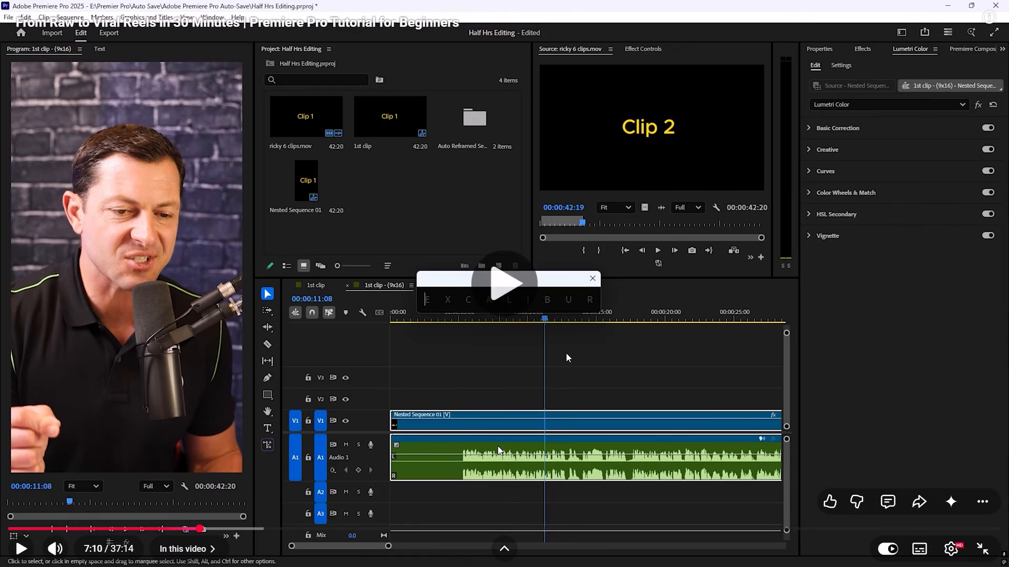
{"action": "left_click", "coordinate": [592, 385]}
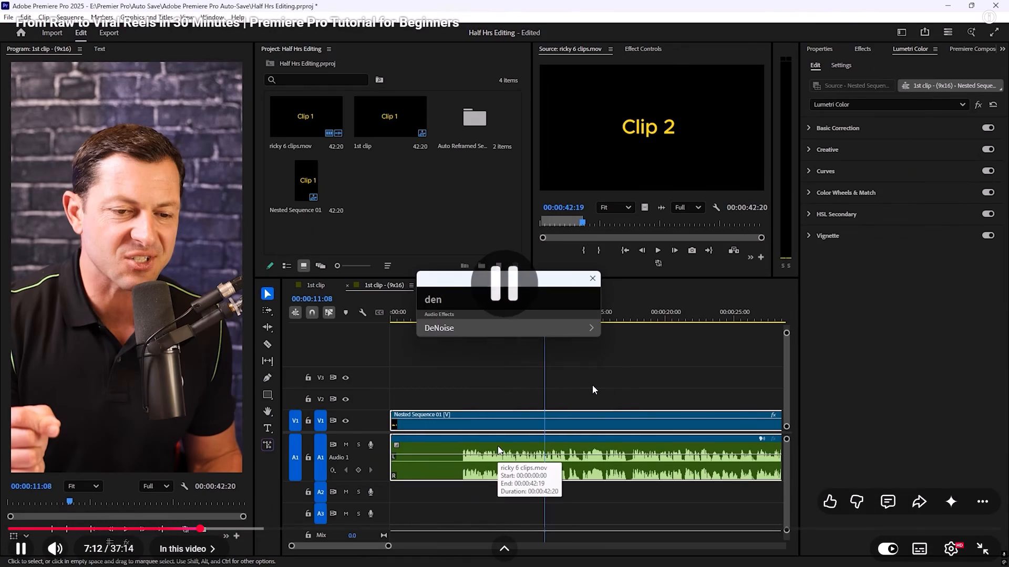
{"action": "key", "text": "alt+Tab"}
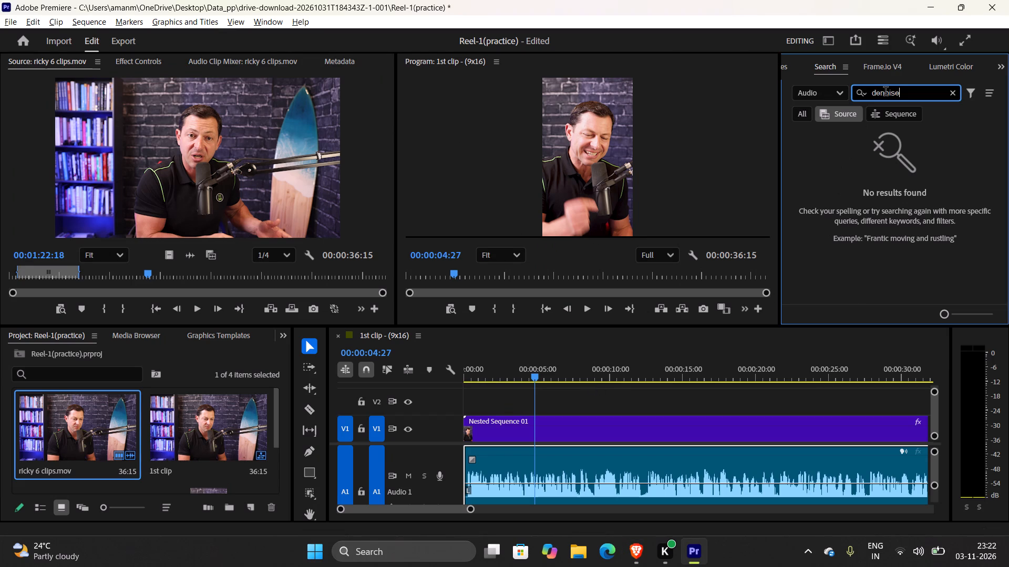
Retry the audio search as "deNoise" and "denoise", and clear the search text.
{"action": "left_click", "coordinate": [886, 92]}
{"action": "key", "text": "BackSpace"}
{"action": "key", "text": "shift+n"}
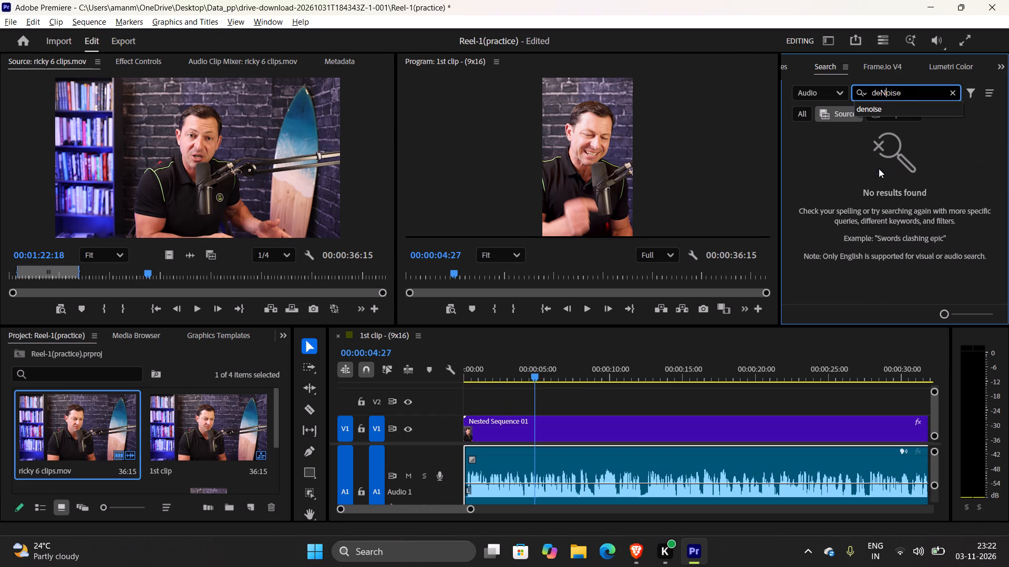
{"action": "left_click", "coordinate": [902, 109]}
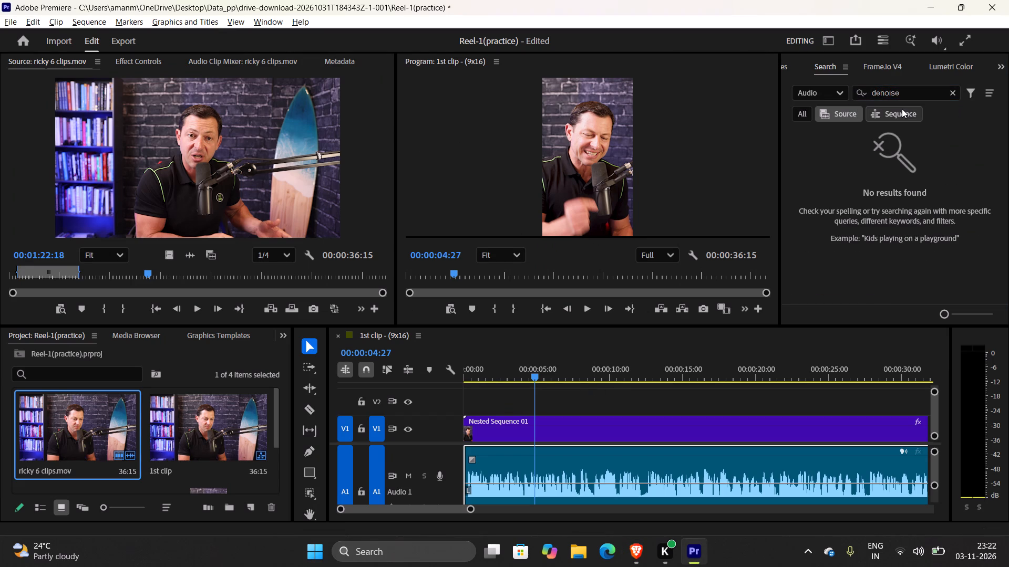
{"action": "left_click", "coordinate": [955, 91]}
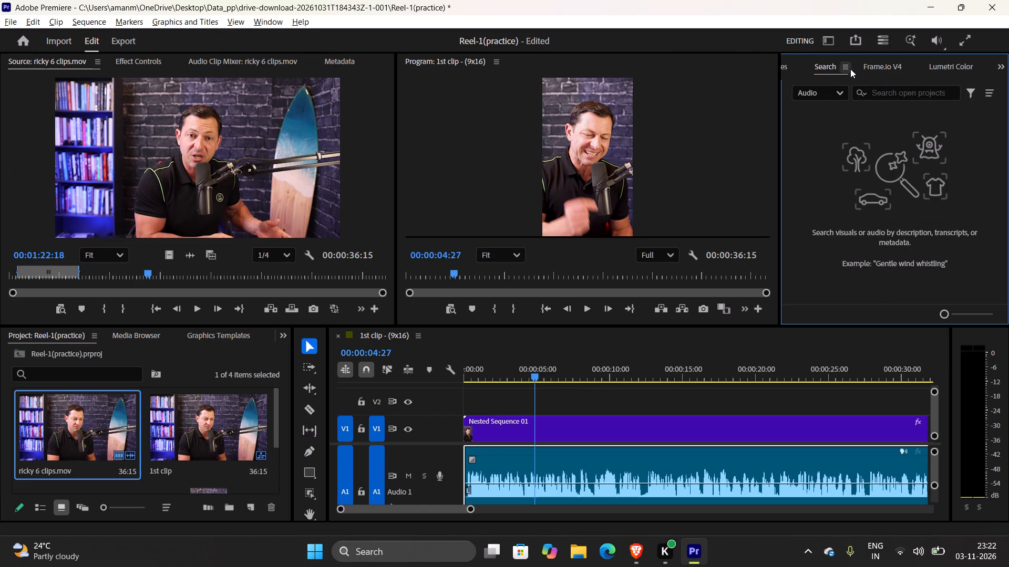
Examine the audio properties of ricky 6 clips.mov and the sequence's tracks.
{"action": "left_click", "coordinate": [781, 65]}
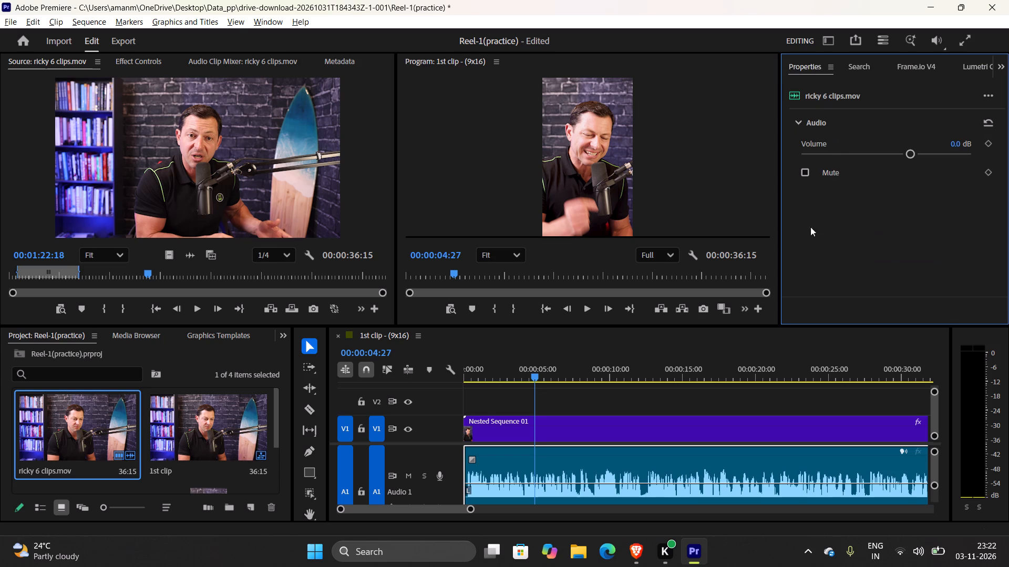
{"action": "scroll", "coordinate": [658, 310], "scroll_direction": "down", "scroll_amount": 1}
{"action": "scroll", "coordinate": [547, 474], "scroll_direction": "up", "scroll_amount": 2}
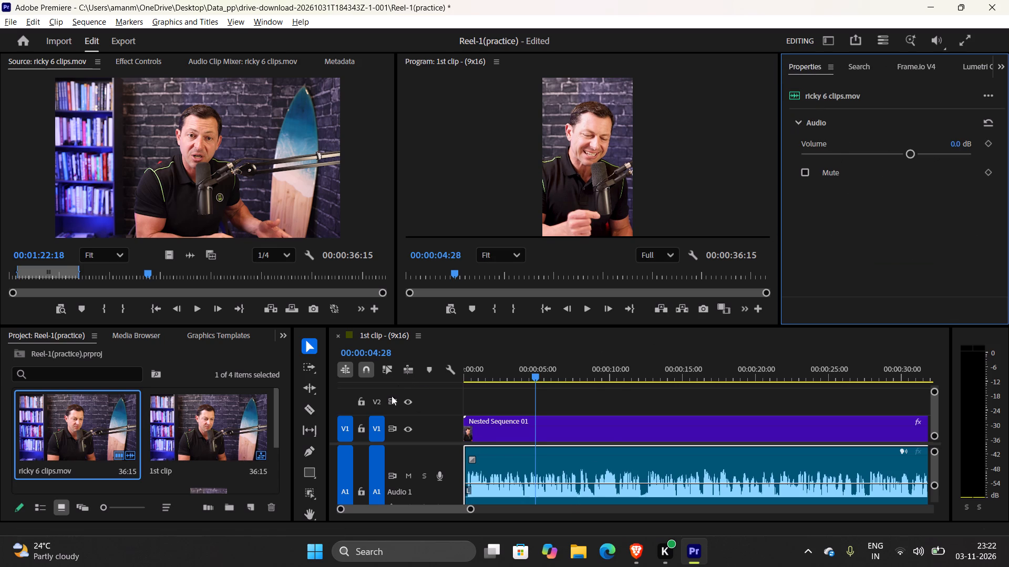
{"action": "scroll", "coordinate": [408, 443], "scroll_direction": "down", "scroll_amount": 4}
{"action": "scroll", "coordinate": [423, 444], "scroll_direction": "up", "scroll_amount": 1}
{"action": "scroll", "coordinate": [423, 444], "scroll_direction": "down", "scroll_amount": 1}
{"action": "scroll", "coordinate": [423, 444], "scroll_direction": "up", "scroll_amount": 8}
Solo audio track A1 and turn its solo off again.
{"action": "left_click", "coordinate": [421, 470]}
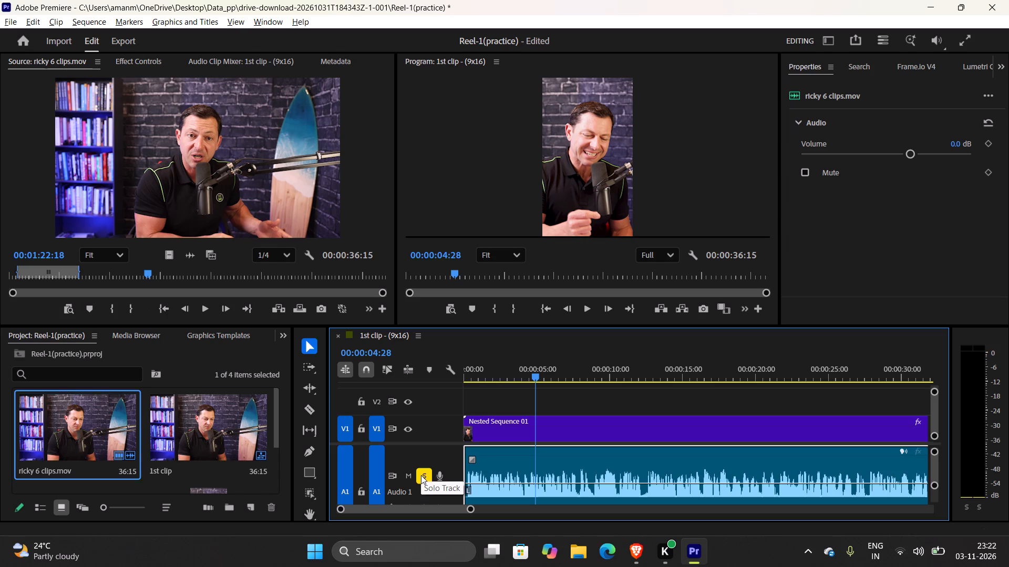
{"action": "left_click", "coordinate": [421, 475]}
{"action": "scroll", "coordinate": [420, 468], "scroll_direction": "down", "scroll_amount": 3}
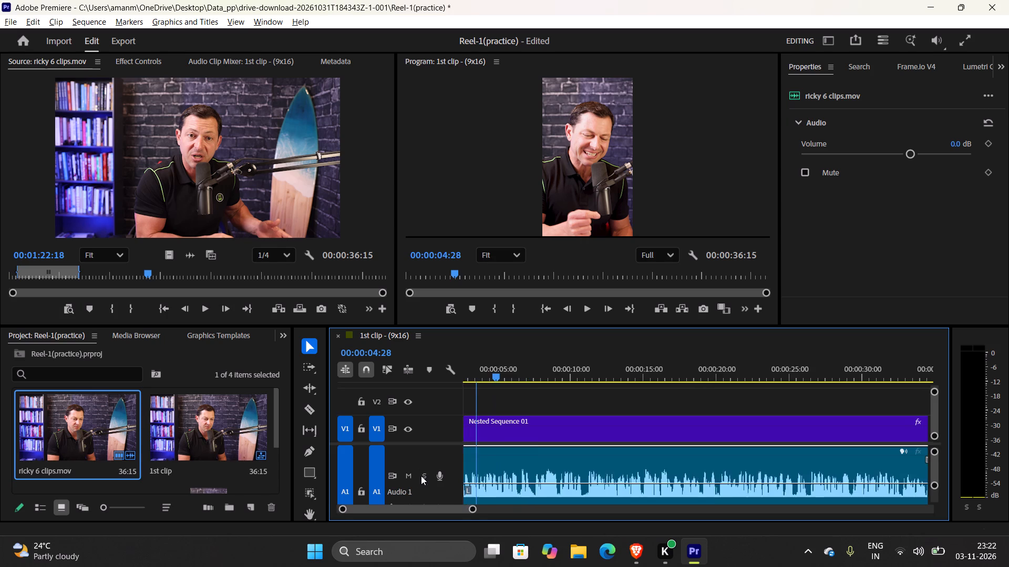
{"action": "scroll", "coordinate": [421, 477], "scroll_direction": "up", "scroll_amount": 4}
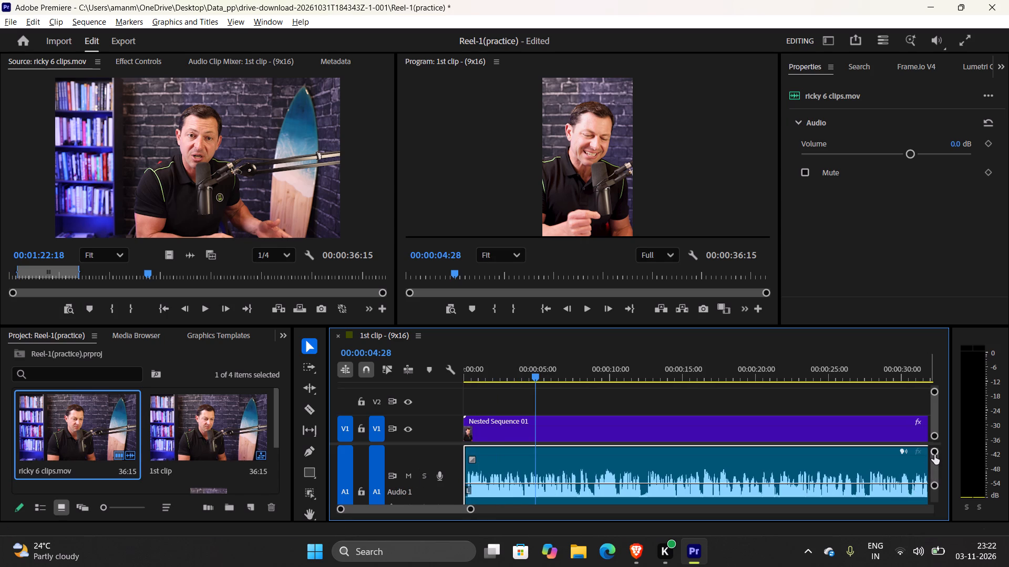
Adjust the audio track heights in the timeline so A1's full stereo waveform fits.
{"action": "left_click_drag", "start_coordinate": [934, 455], "coordinate": [933, 447]}
{"action": "left_click_drag", "start_coordinate": [935, 463], "coordinate": [934, 480]}
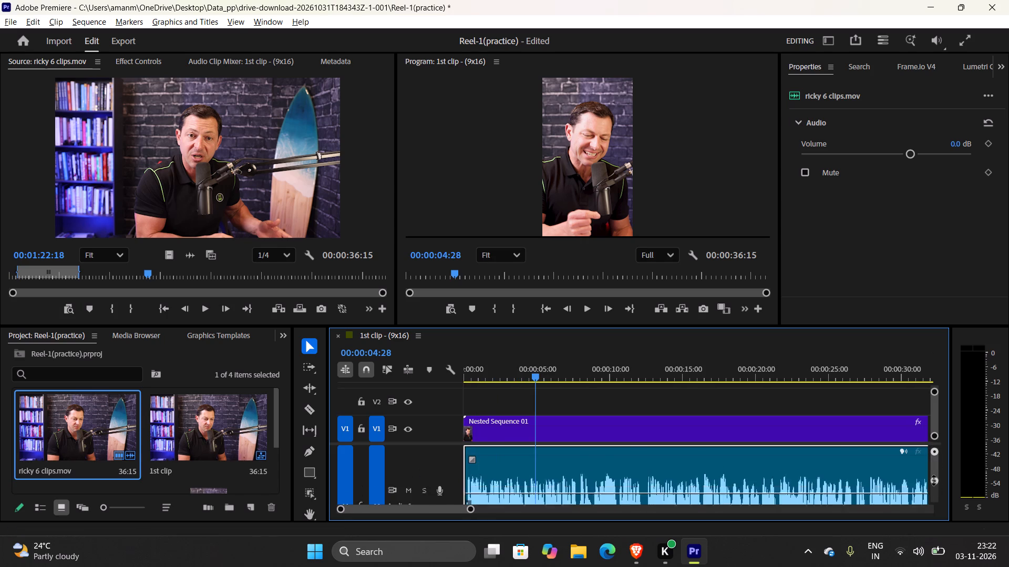
{"action": "left_click_drag", "start_coordinate": [934, 480], "coordinate": [932, 521]}
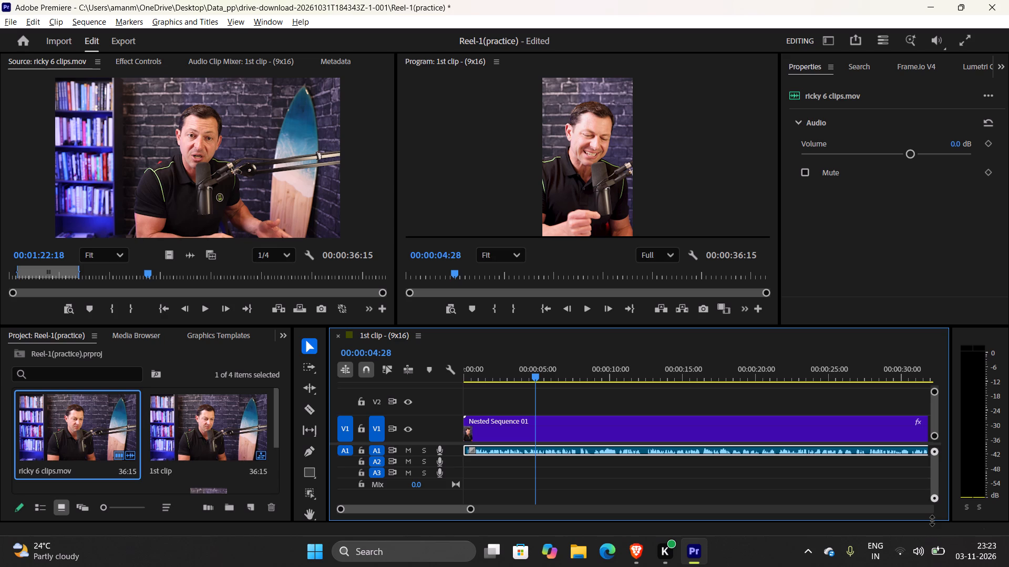
{"action": "left_click_drag", "start_coordinate": [932, 521], "coordinate": [931, 516]}
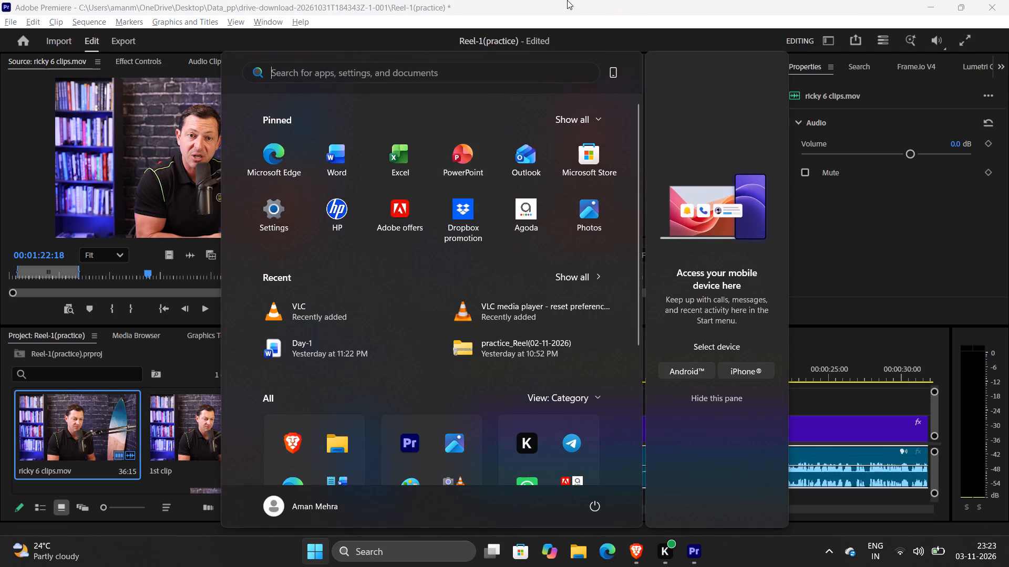
{"action": "left_click", "coordinate": [567, 0]}
{"action": "key", "text": "alt+Tab"}
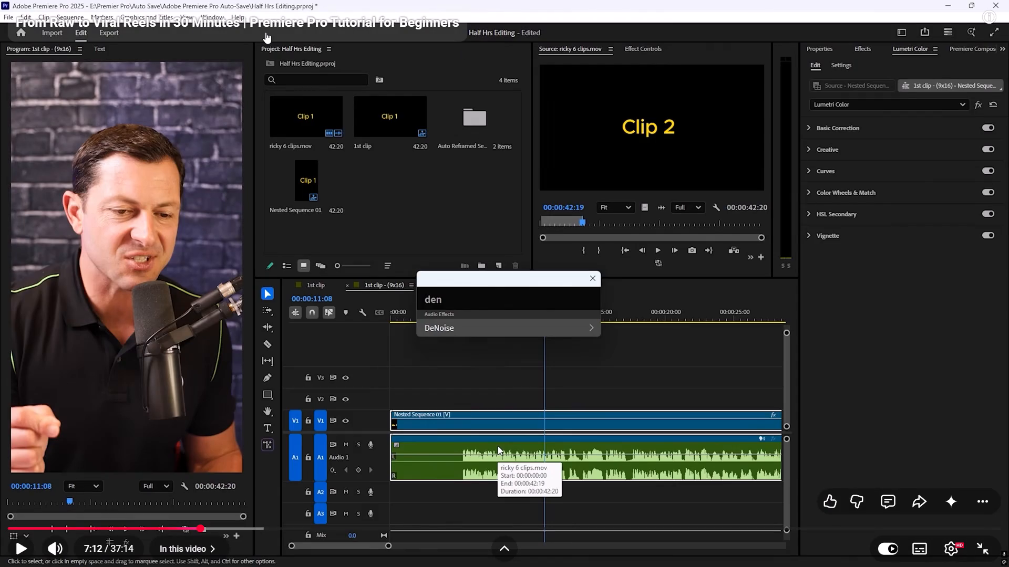
{"action": "key", "text": "ctrl+t"}
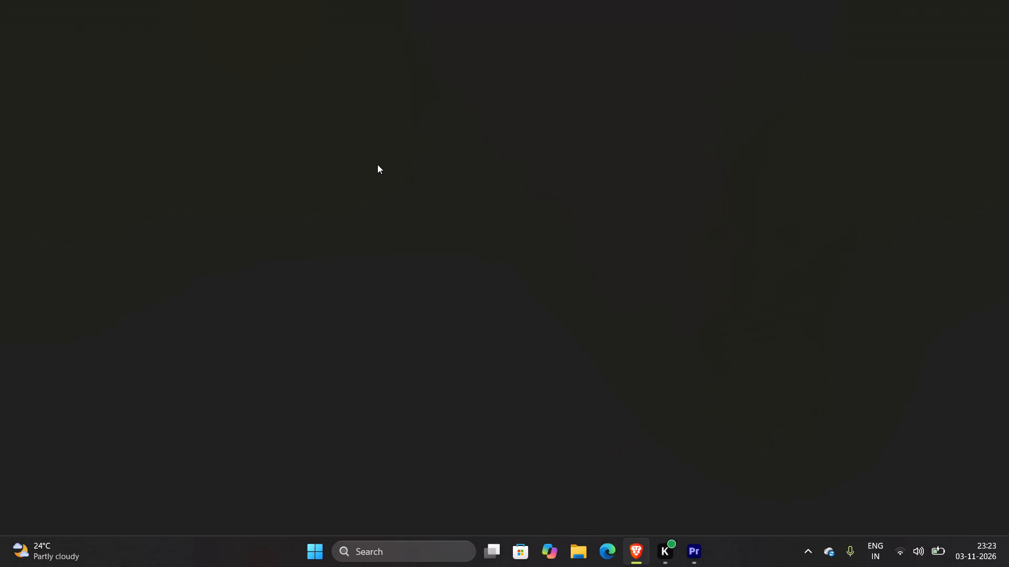
{"action": "type", "text": "ch"}
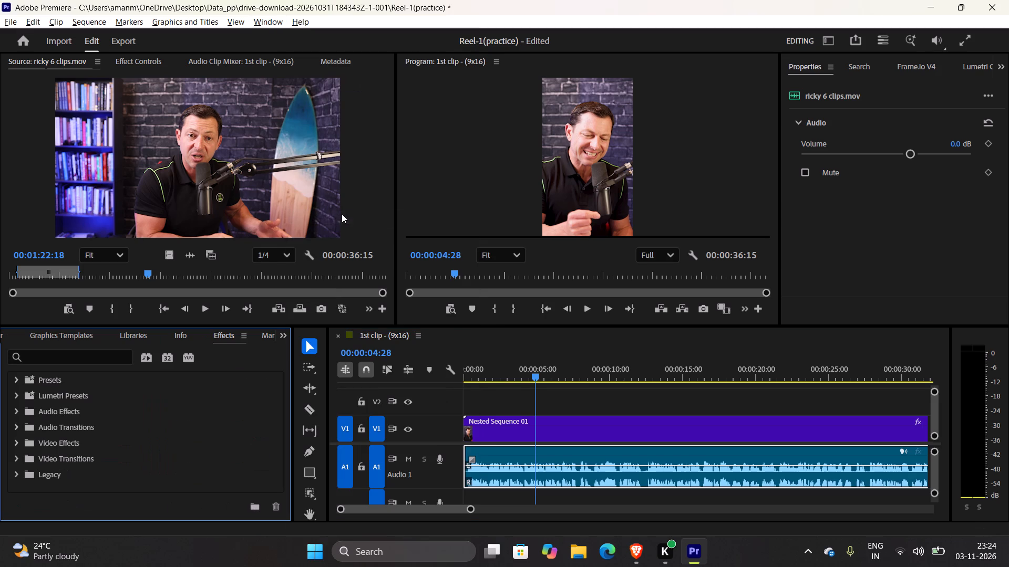
{"action": "left_click", "coordinate": [42, 355]}
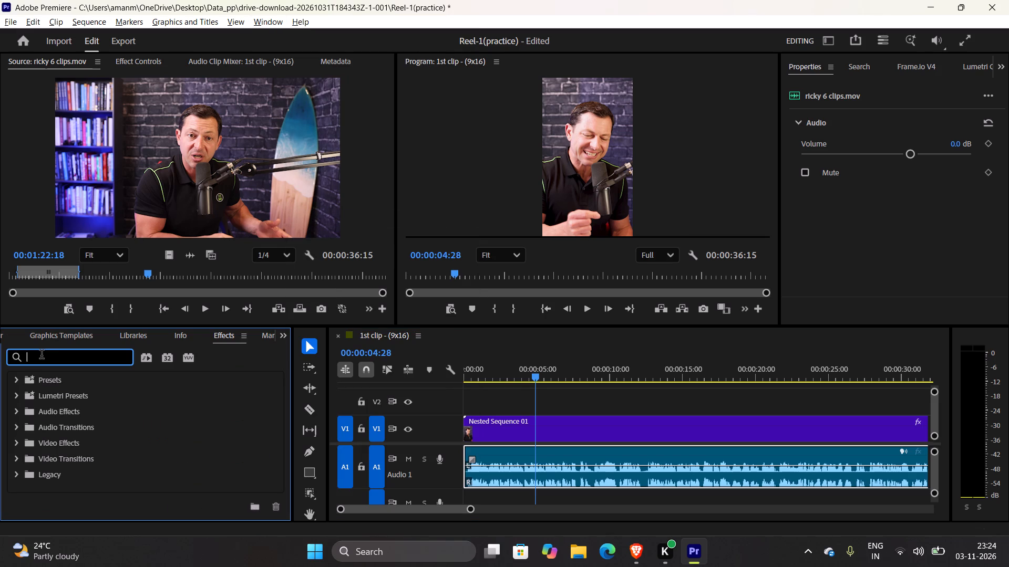
{"action": "type", "text": "dew"}
{"action": "key", "text": "BackSpace"}
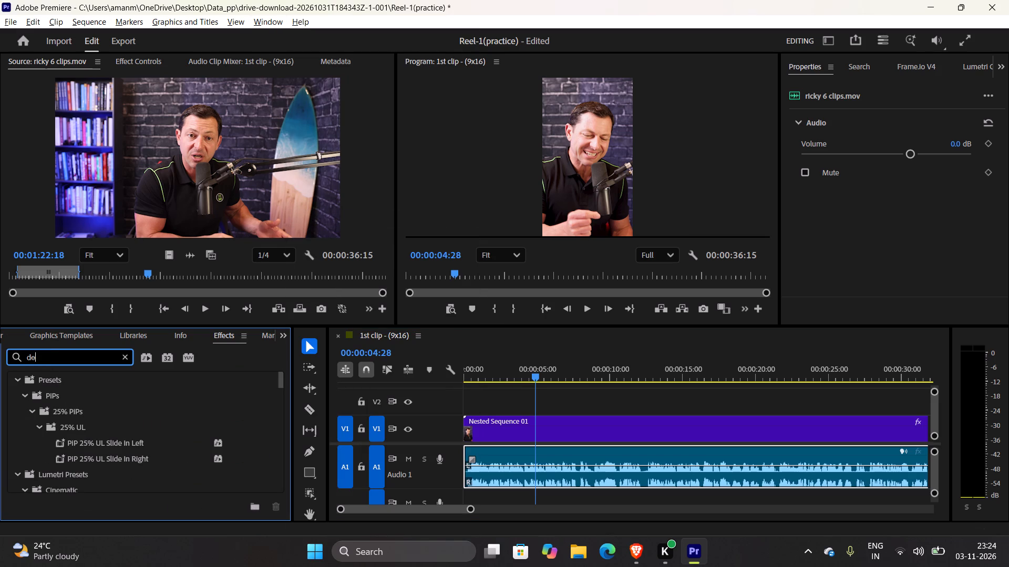
{"action": "type", "text": "no"}
{"action": "key", "text": "i"}
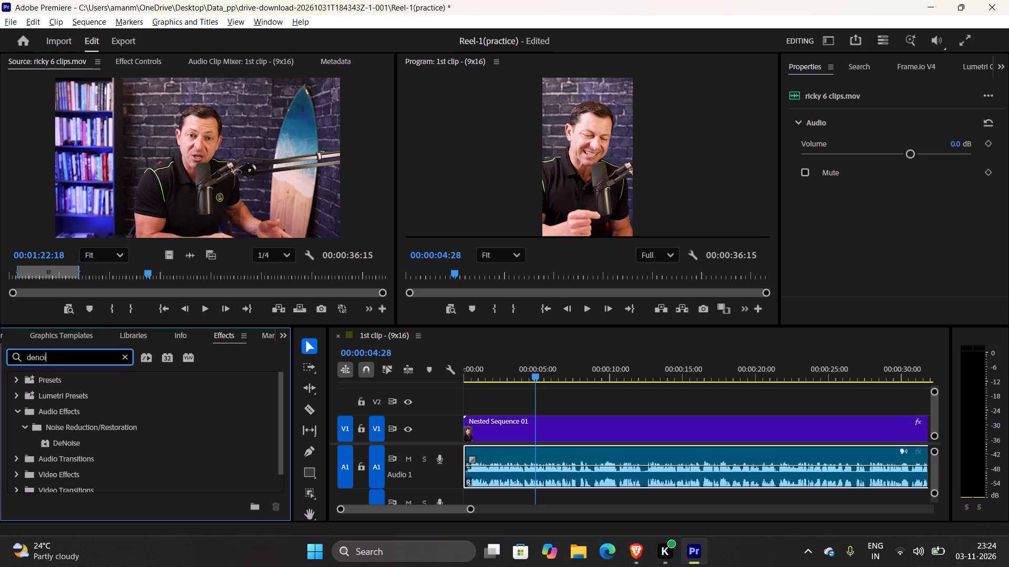
{"action": "type", "text": "se"}
{"action": "key", "text": "Return"}
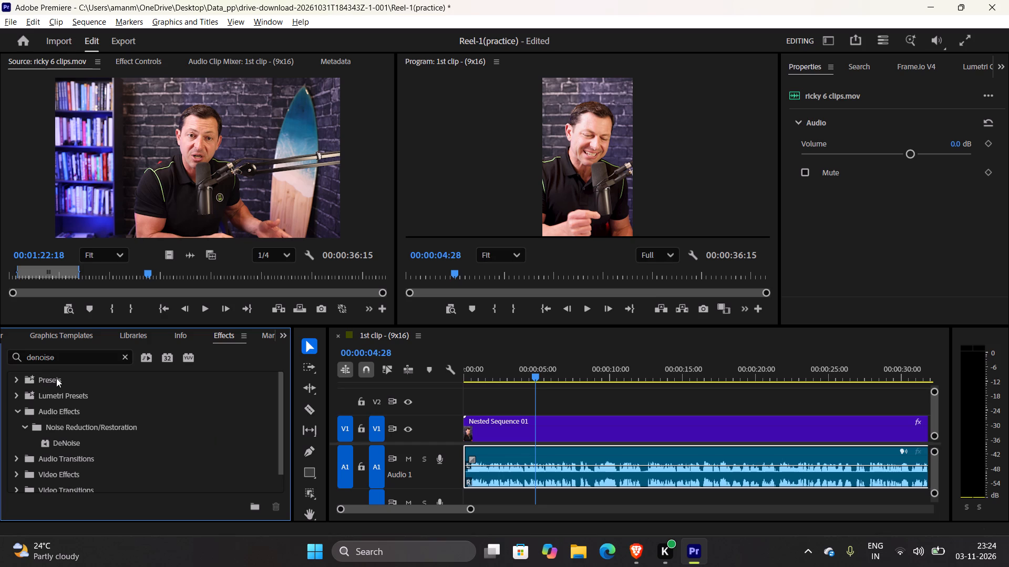
Apply the DeNoise effect from Noise Reduction/Restoration to the ricky 6 clips.mov audio clip on track A1.
{"action": "scroll", "coordinate": [38, 463], "scroll_direction": "down", "scroll_amount": 4}
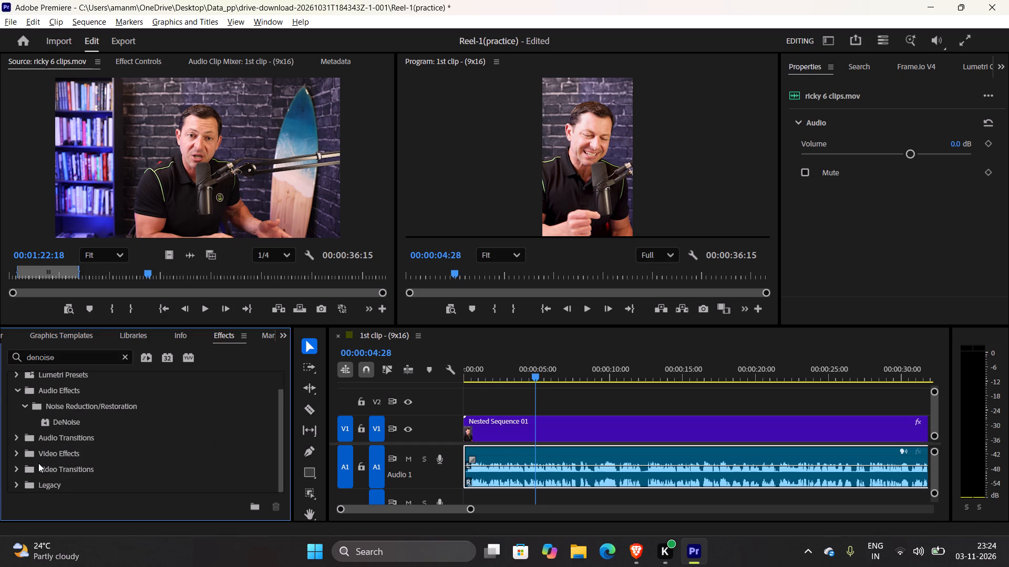
{"action": "left_click", "coordinate": [15, 439]}
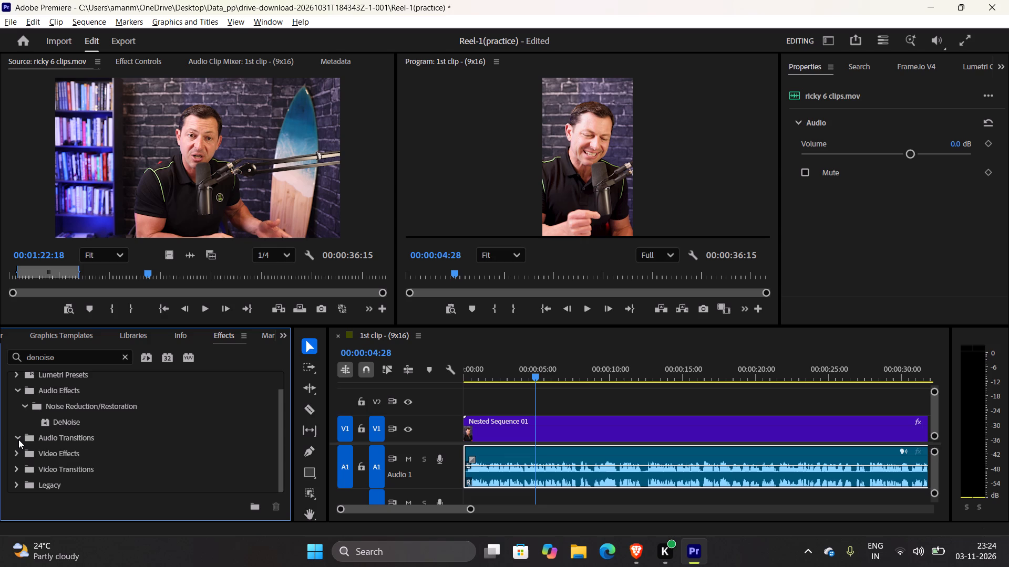
{"action": "double_click", "coordinate": [18, 439]}
{"action": "left_click", "coordinate": [56, 423]}
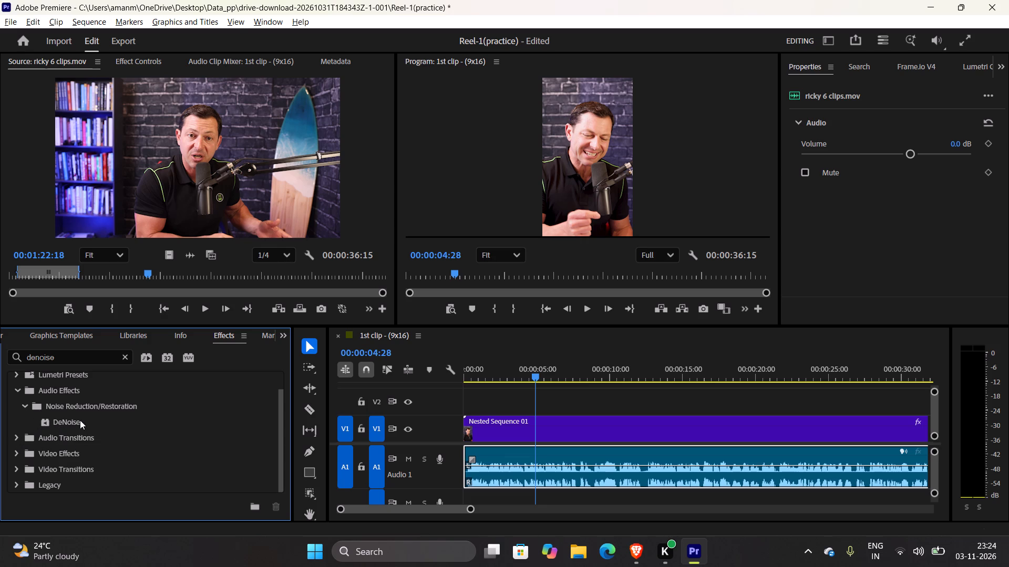
{"action": "double_click", "coordinate": [86, 420]}
{"action": "left_click_drag", "start_coordinate": [85, 421], "coordinate": [498, 458]}
Play the 1st clip - (9x16) sequence from the playhead to hear the audio with DeNoise applied.
{"action": "left_click", "coordinate": [583, 314]}
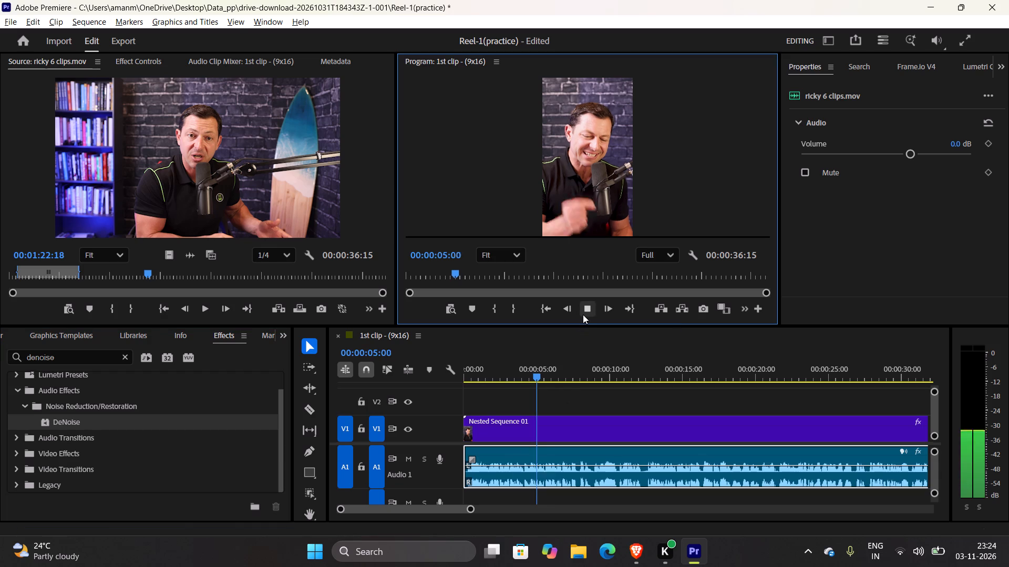
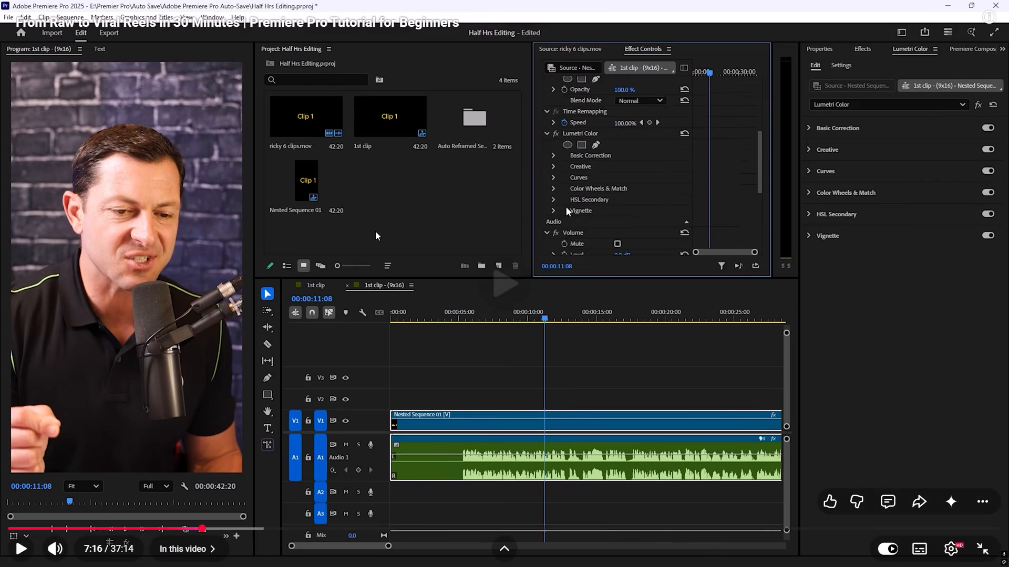
Watch the tutorial's DeNoise part, switch to Premiere Pro and expand the second DeNoise effect on the ricky 6 clips.mov audio.
{"action": "left_click", "coordinate": [375, 231]}
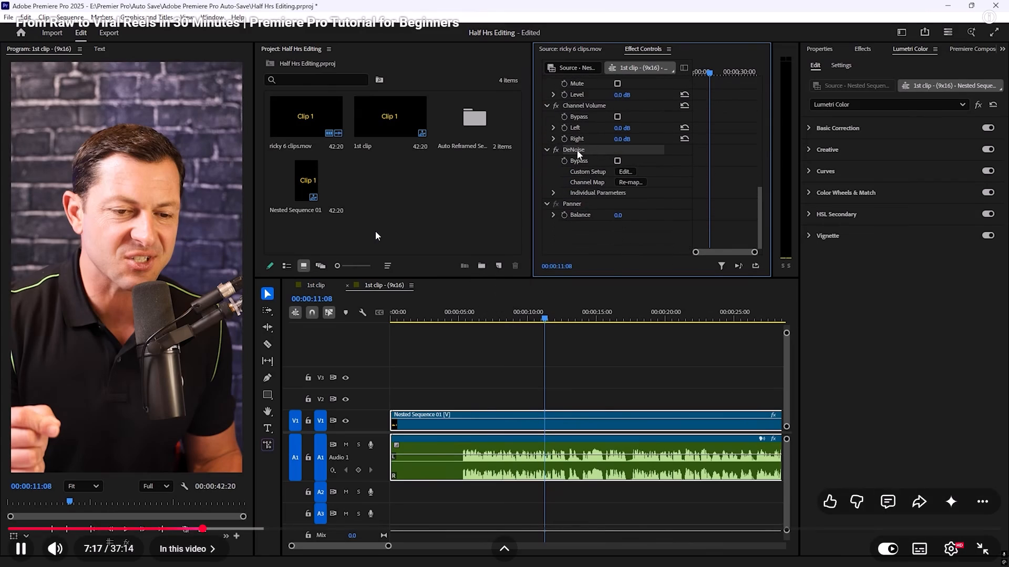
{"action": "left_click", "coordinate": [375, 231]}
{"action": "left_click", "coordinate": [375, 231]}
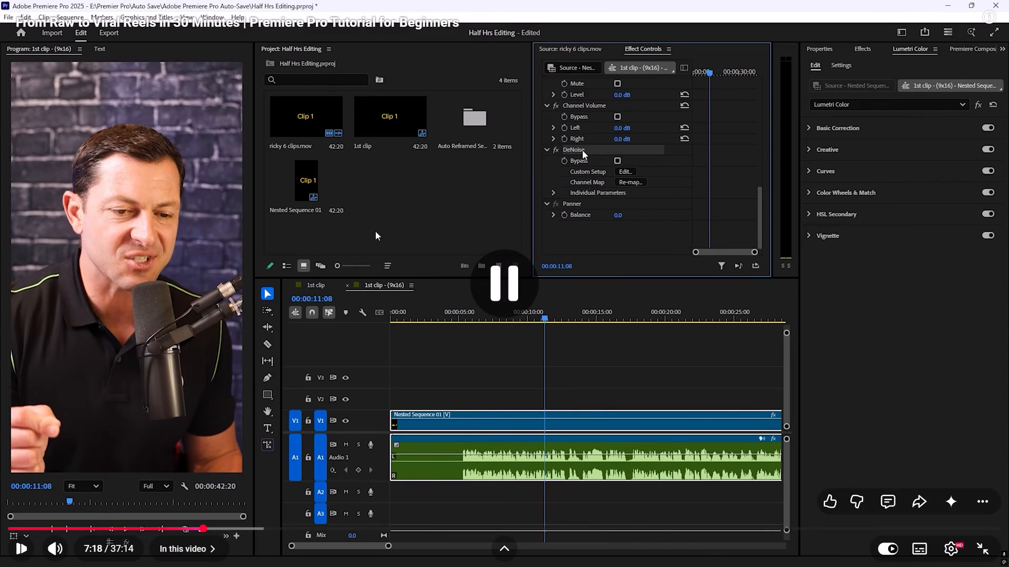
{"action": "key", "text": "alt+Tab"}
{"action": "left_click", "coordinate": [17, 211]}
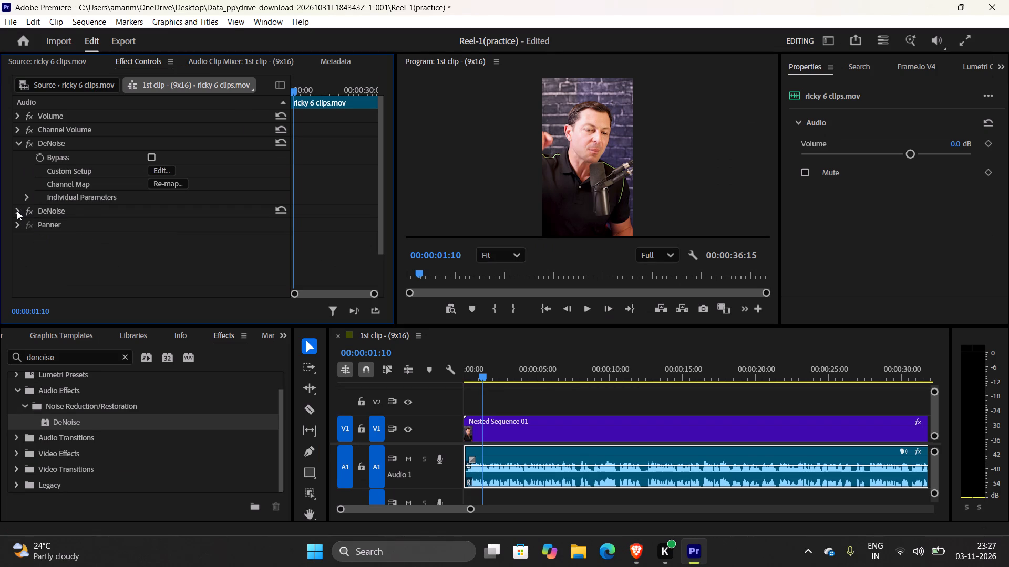
{"action": "left_click", "coordinate": [17, 211]}
Following the tutorial, set the second DeNoise effect's custom setup to the Light Noise Reduction preset and close its editor.
{"action": "key", "text": "alt+Tab"}
{"action": "left_click", "coordinate": [391, 281]}
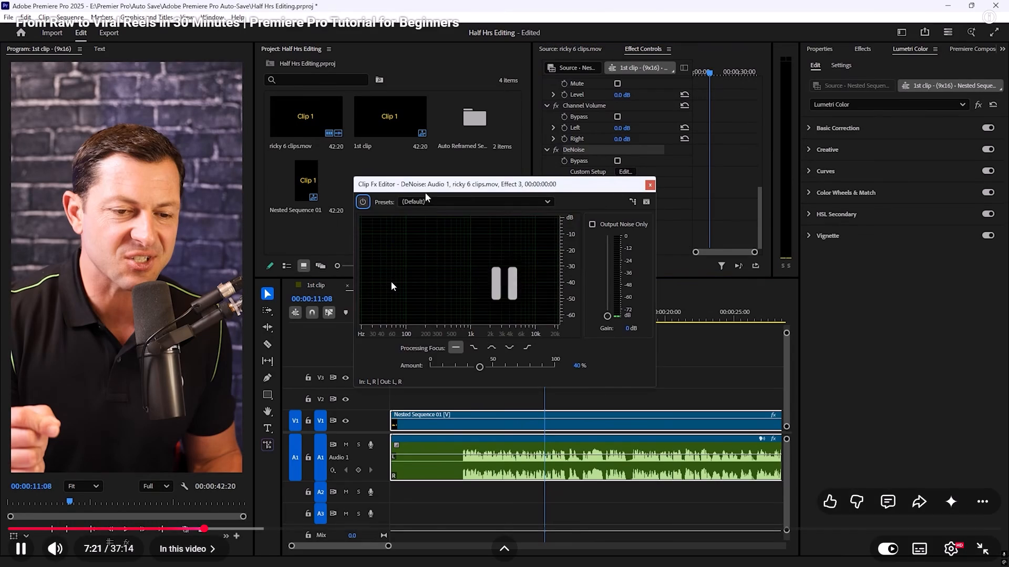
{"action": "key", "text": "alt+Tab"}
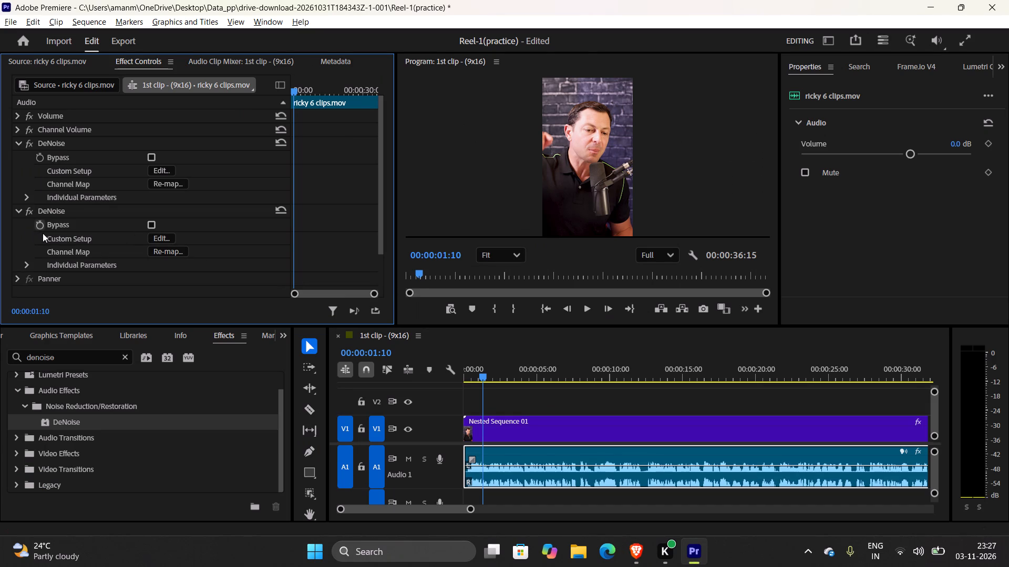
{"action": "key", "text": "alt+Tab"}
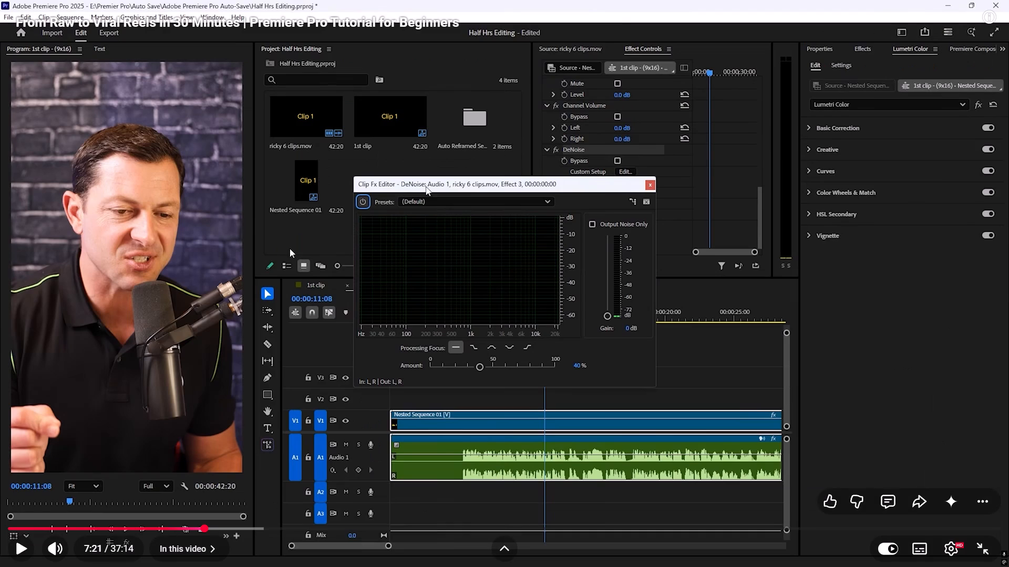
{"action": "key", "text": "alt+Tab"}
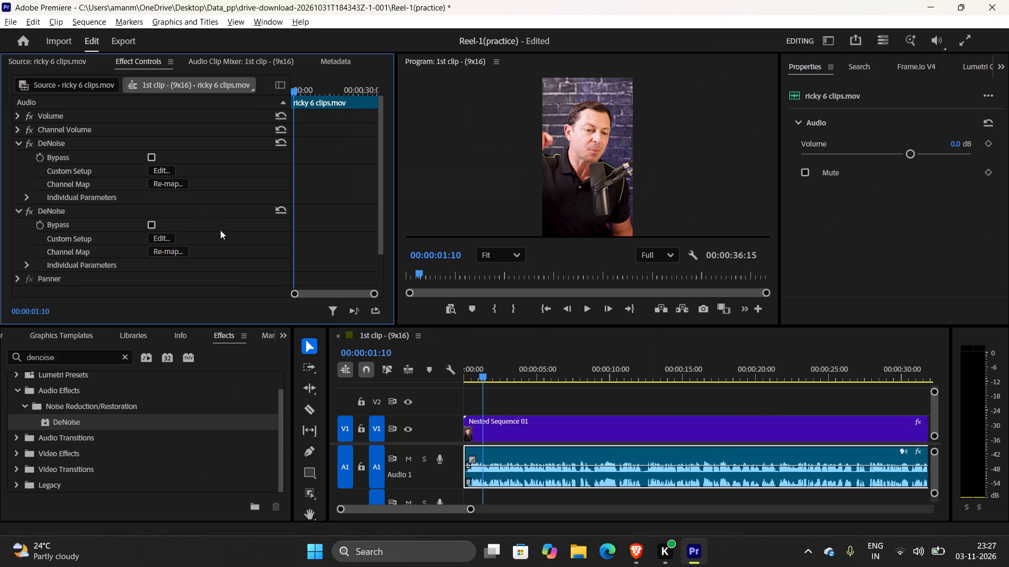
{"action": "left_click", "coordinate": [155, 237]}
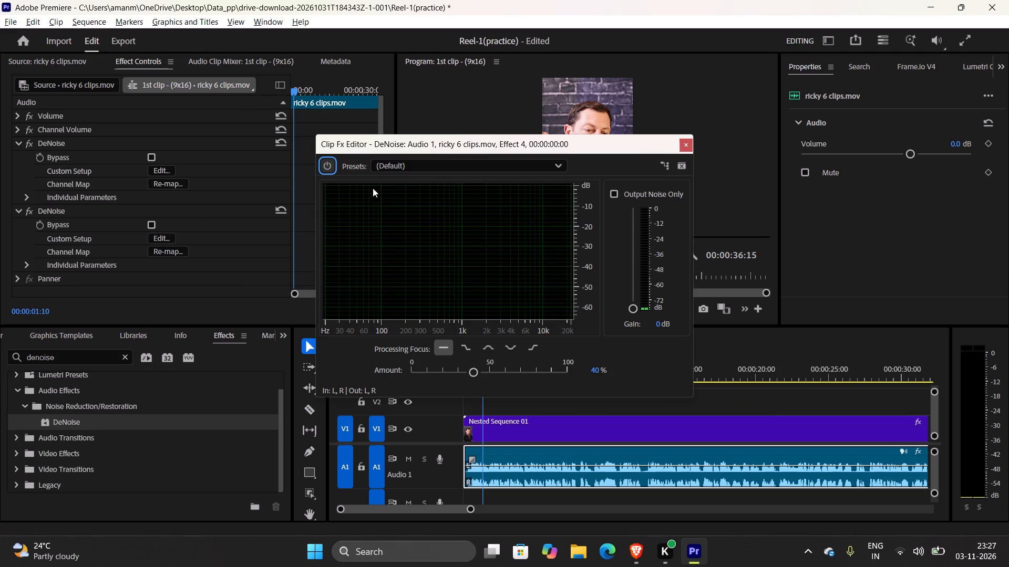
{"action": "key", "text": "alt+Tab"}
{"action": "left_click", "coordinate": [374, 266]}
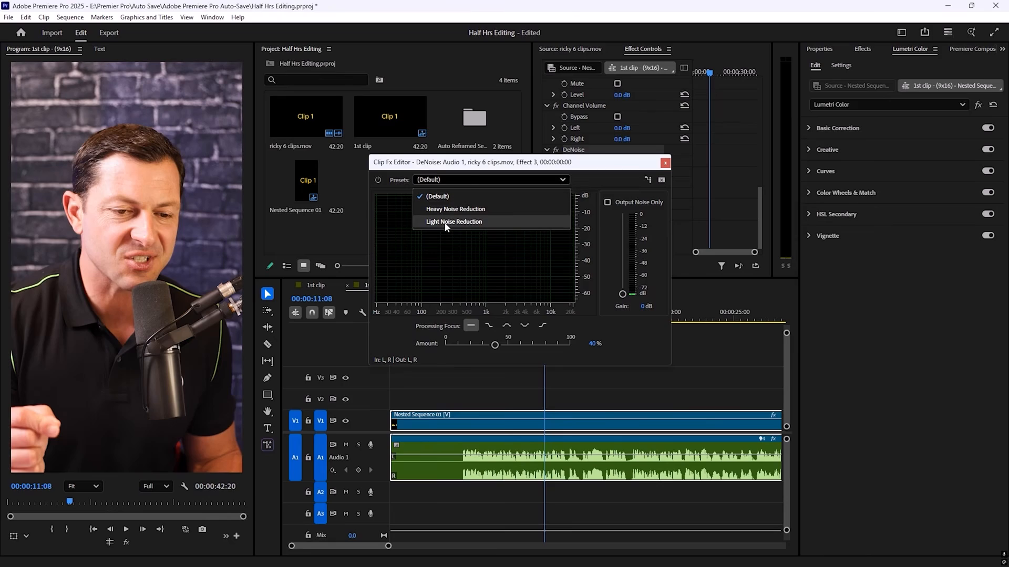
{"action": "left_click", "coordinate": [498, 233]}
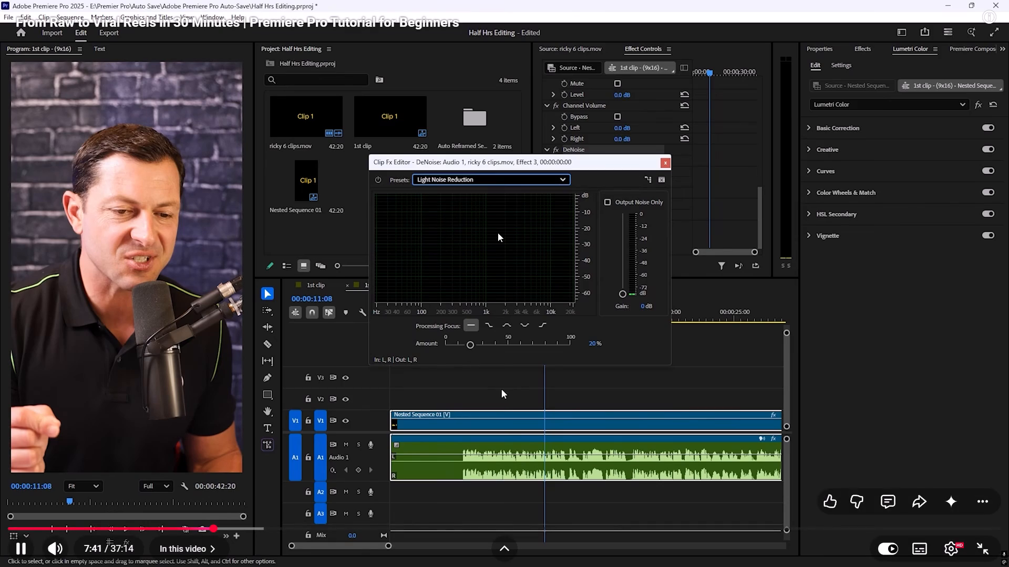
{"action": "key", "text": "alt+Tab"}
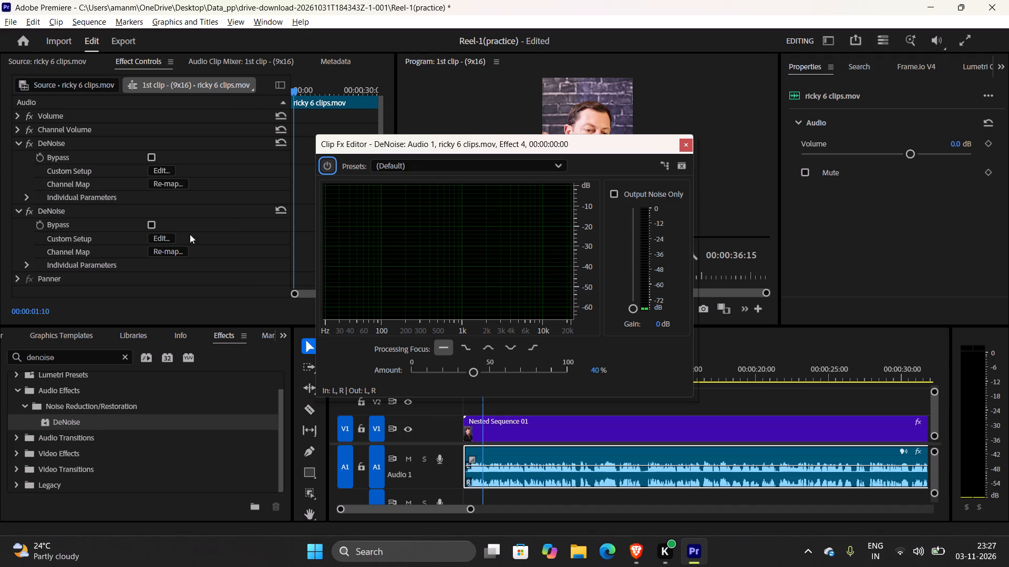
{"action": "left_click", "coordinate": [406, 168]}
{"action": "left_click", "coordinate": [411, 215]}
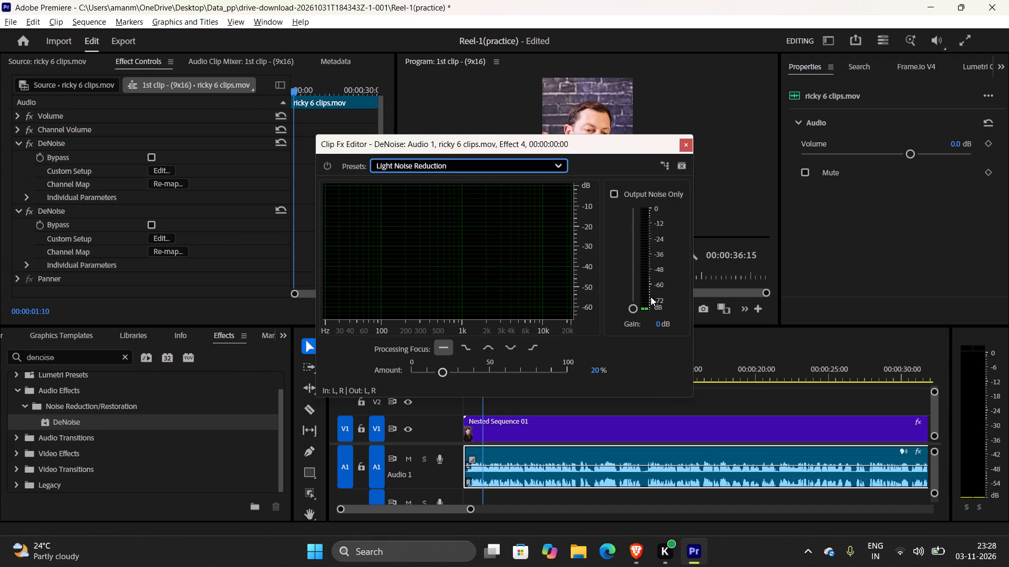
{"action": "left_click", "coordinate": [687, 144]}
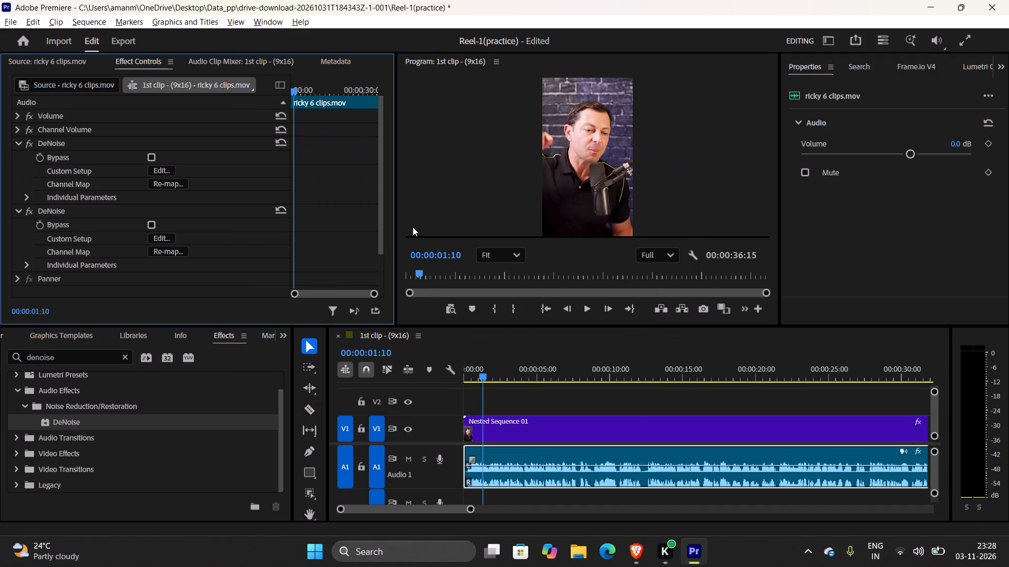
Save the Reel-1(practice) project.
{"action": "key", "text": "ctrl+s"}
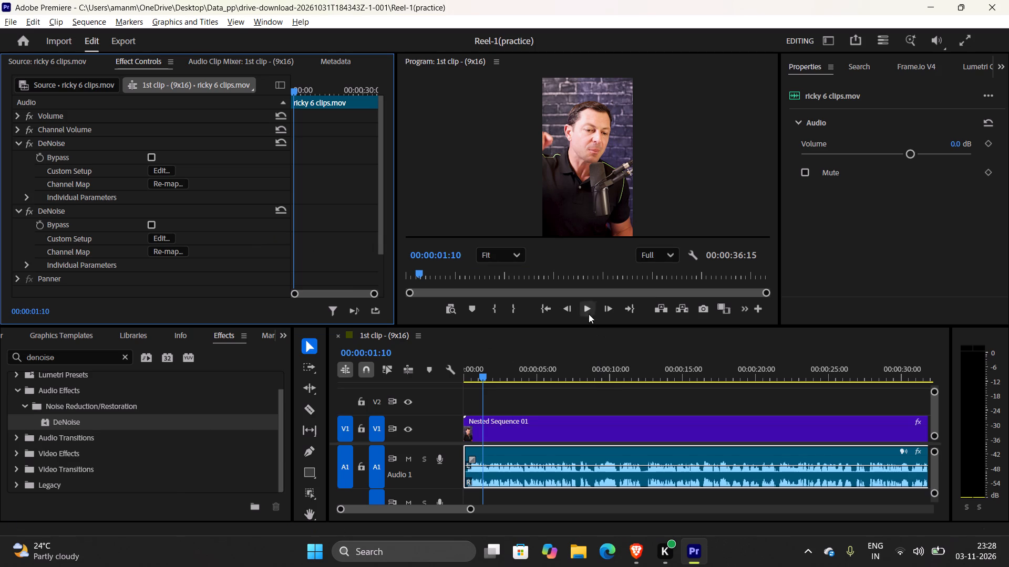
Play the 1st clip - (9x16) sequence to hear the denoised audio, and return the playhead to the start.
{"action": "left_click", "coordinate": [585, 305]}
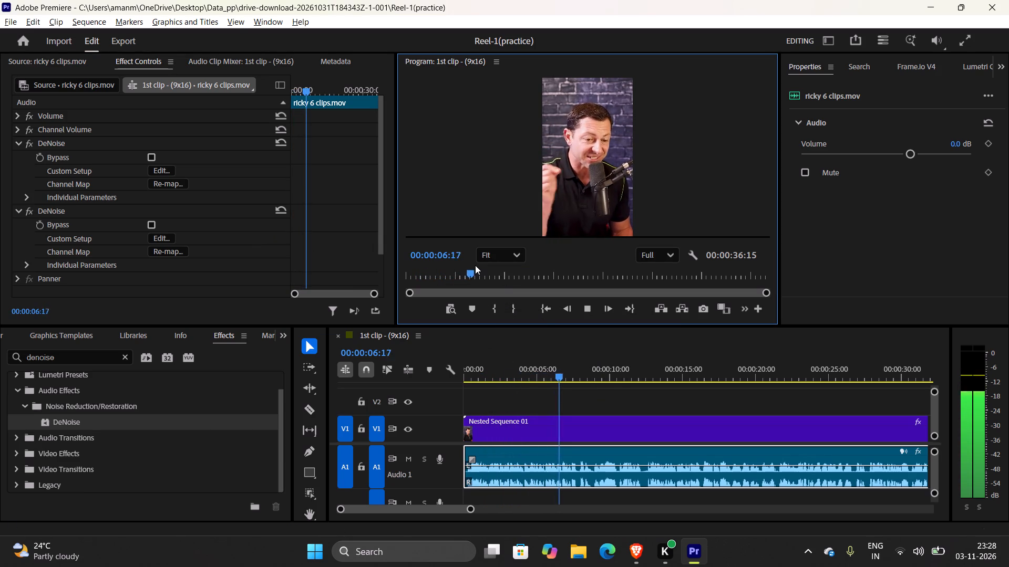
{"action": "left_click_drag", "start_coordinate": [482, 272], "coordinate": [409, 271]}
{"action": "left_click_drag", "start_coordinate": [409, 271], "coordinate": [476, 274]}
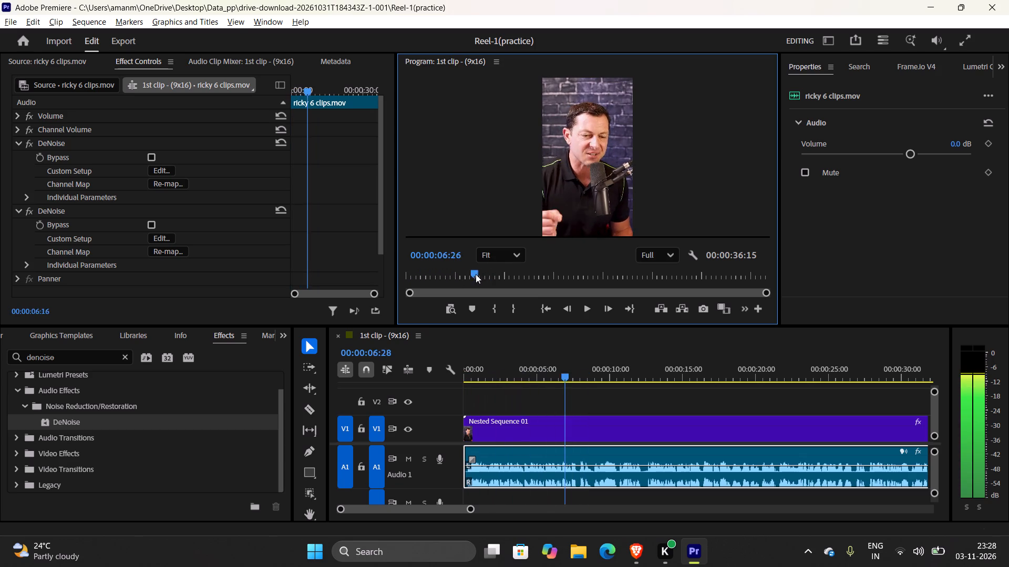
{"action": "left_click_drag", "start_coordinate": [476, 274], "coordinate": [404, 267]}
Watch the tutorial's next effect, find it in Premiere Pro by searching multiband, and apply Multiband Compressor to the A1 audio clip.
{"action": "key", "text": "alt+Tab"}
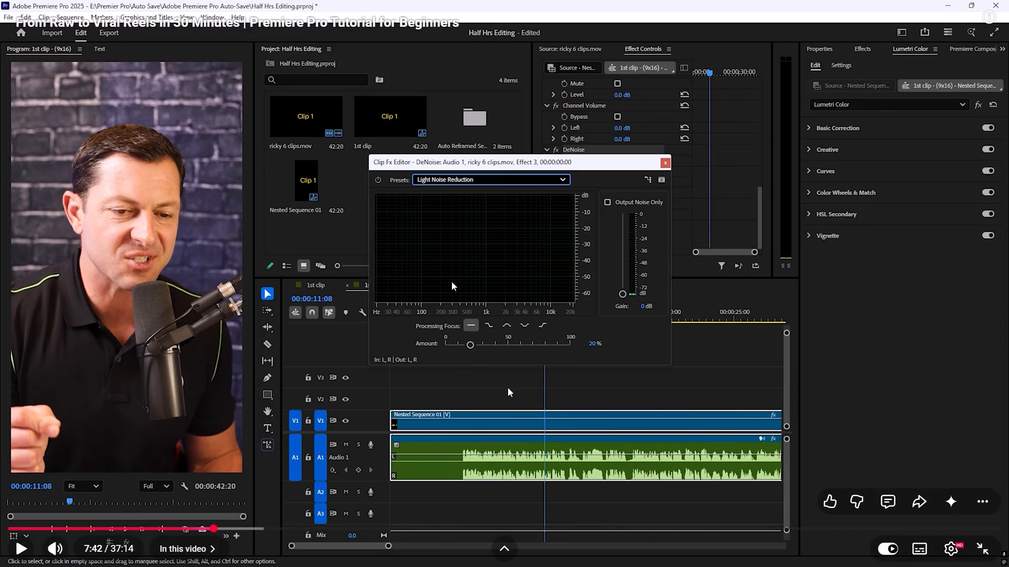
{"action": "left_click", "coordinate": [461, 282]}
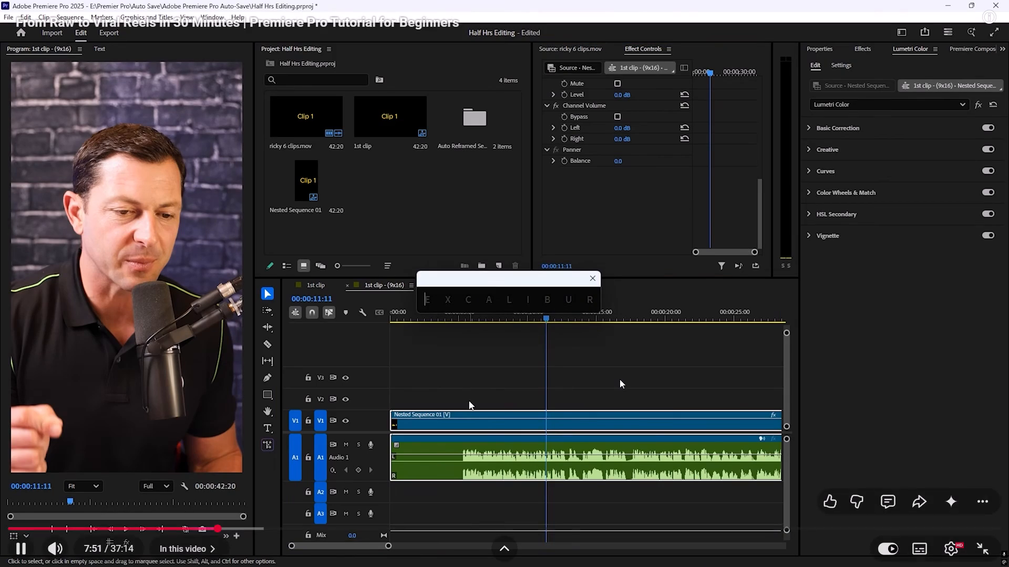
{"action": "left_click", "coordinate": [620, 379]}
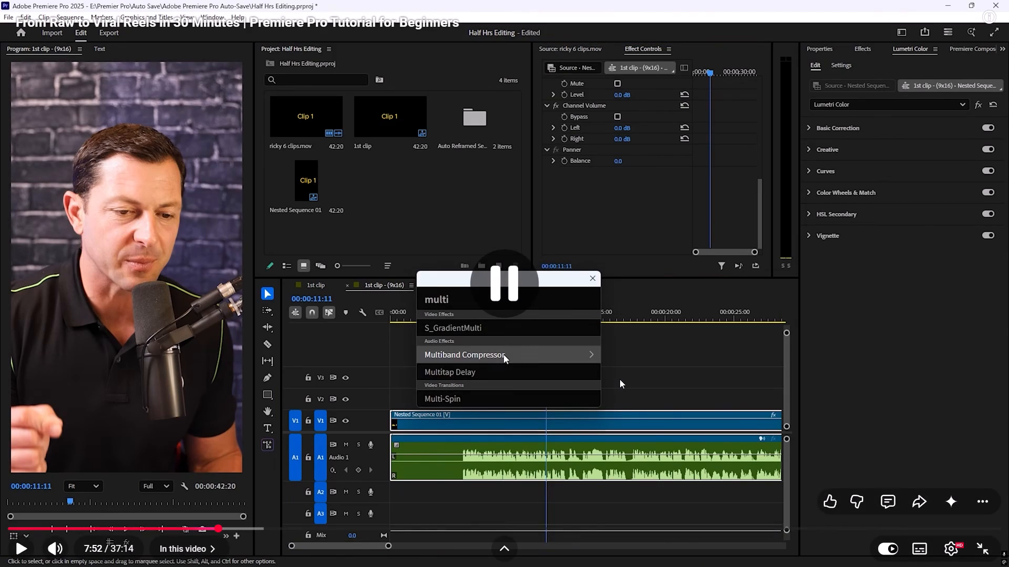
{"action": "key", "text": "alt+Tab"}
{"action": "left_click", "coordinate": [127, 359]}
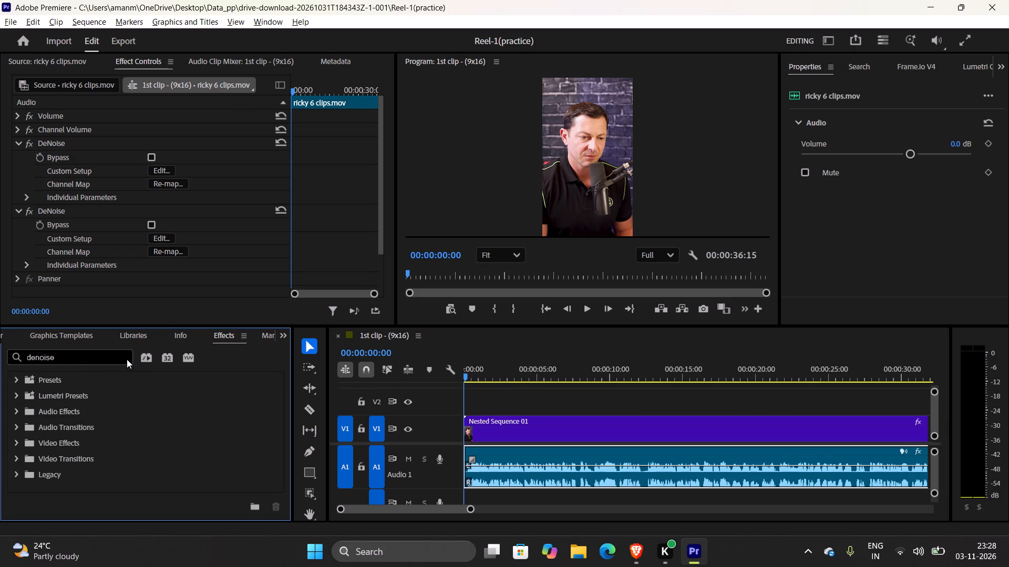
{"action": "left_click", "coordinate": [47, 353]}
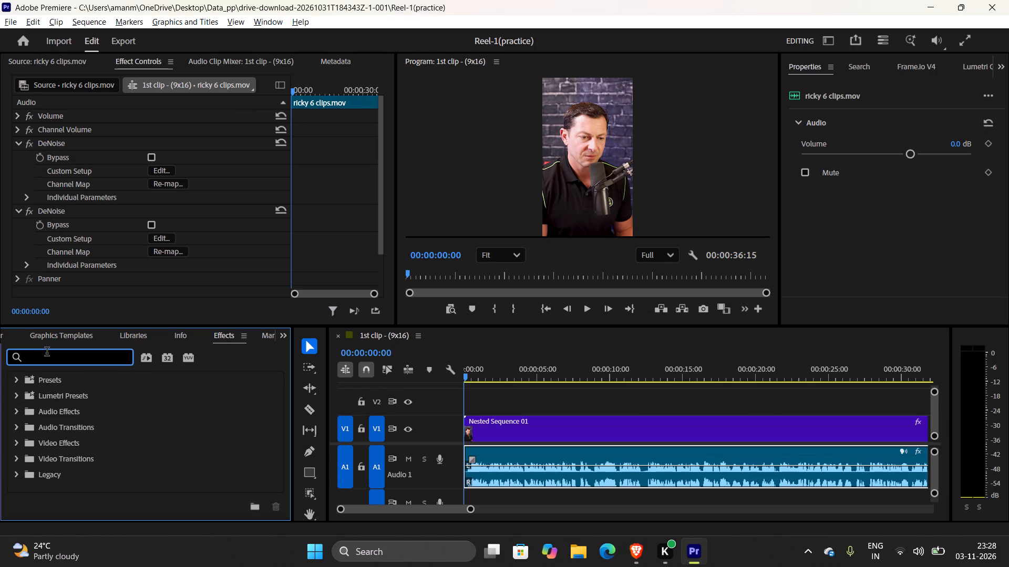
{"action": "type", "text": "multi"}
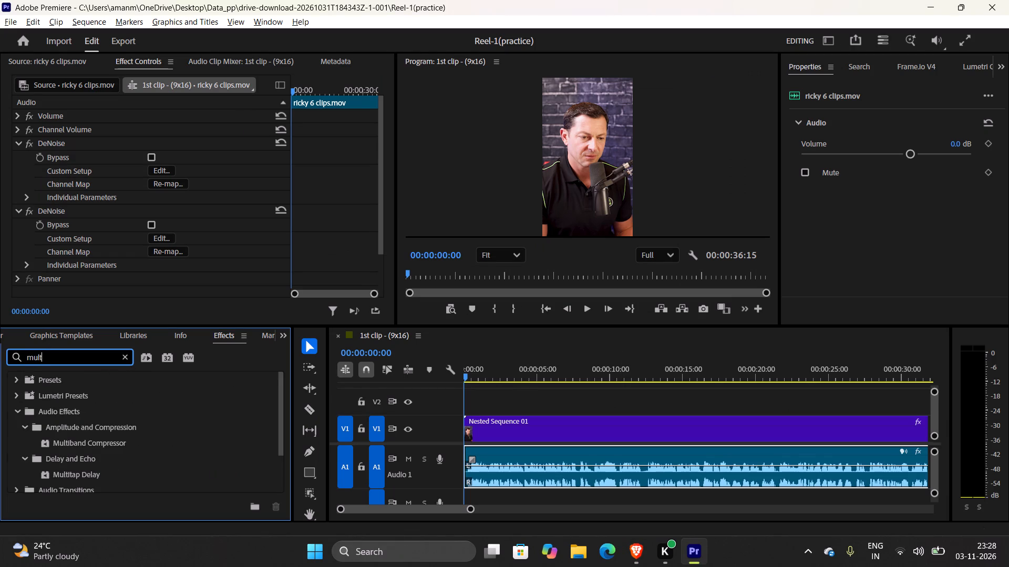
{"action": "type", "text": "band"}
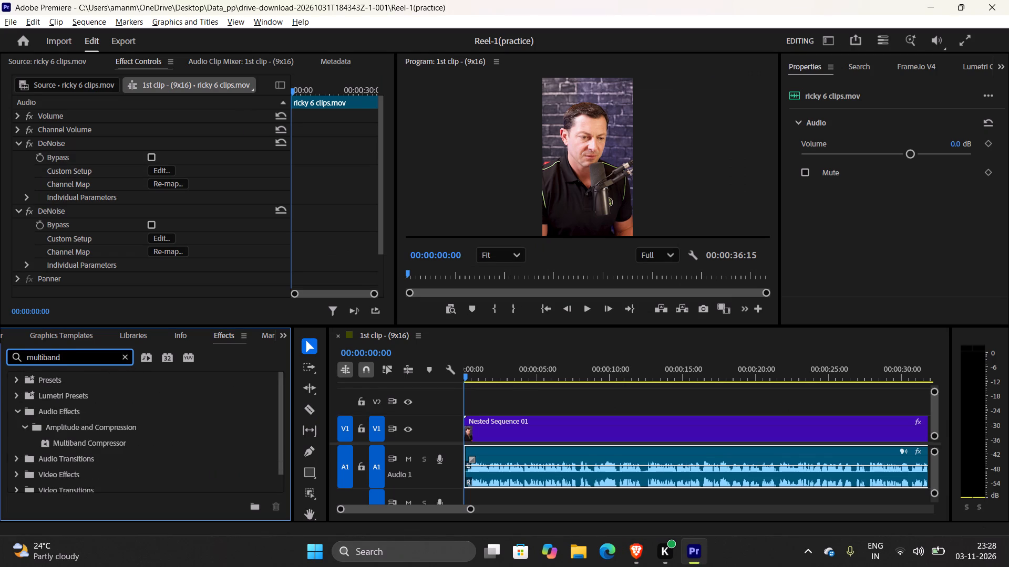
{"action": "key", "text": "space"}
{"action": "left_click_drag", "start_coordinate": [111, 438], "coordinate": [547, 474]}
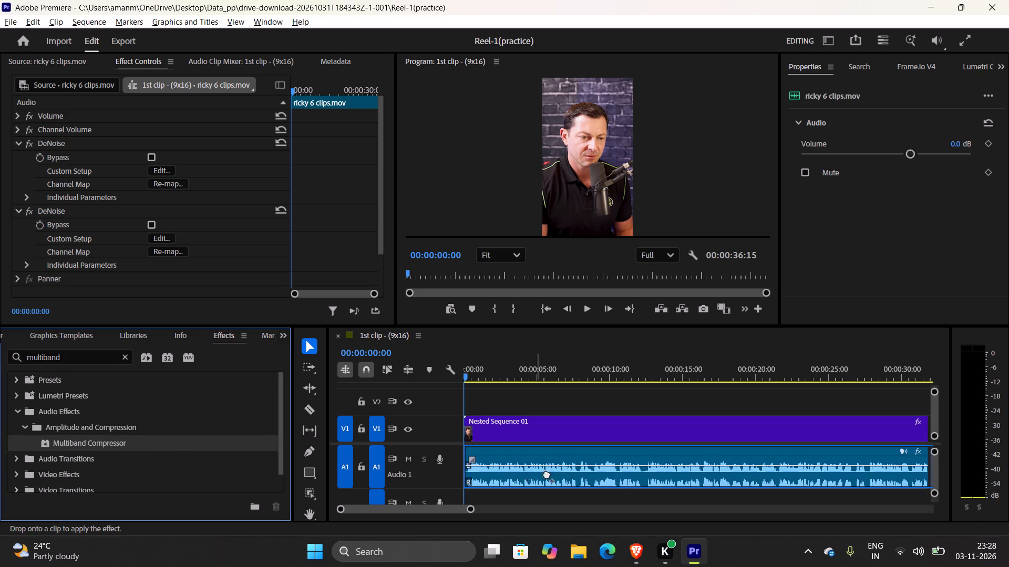
{"action": "left_click_drag", "start_coordinate": [547, 474], "coordinate": [523, 457]}
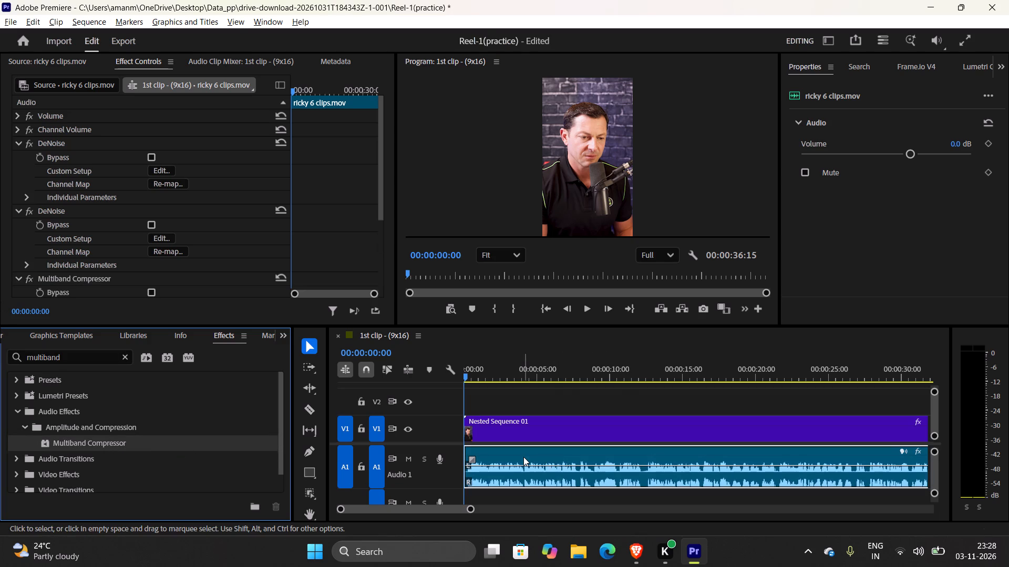
Collapse the second DeNoise effect and, following the tutorial, set the Multiband Compressor's custom setup to the Broadcast preset.
{"action": "scroll", "coordinate": [58, 227], "scroll_direction": "up", "scroll_amount": 1}
{"action": "scroll", "coordinate": [58, 232], "scroll_direction": "down", "scroll_amount": 3}
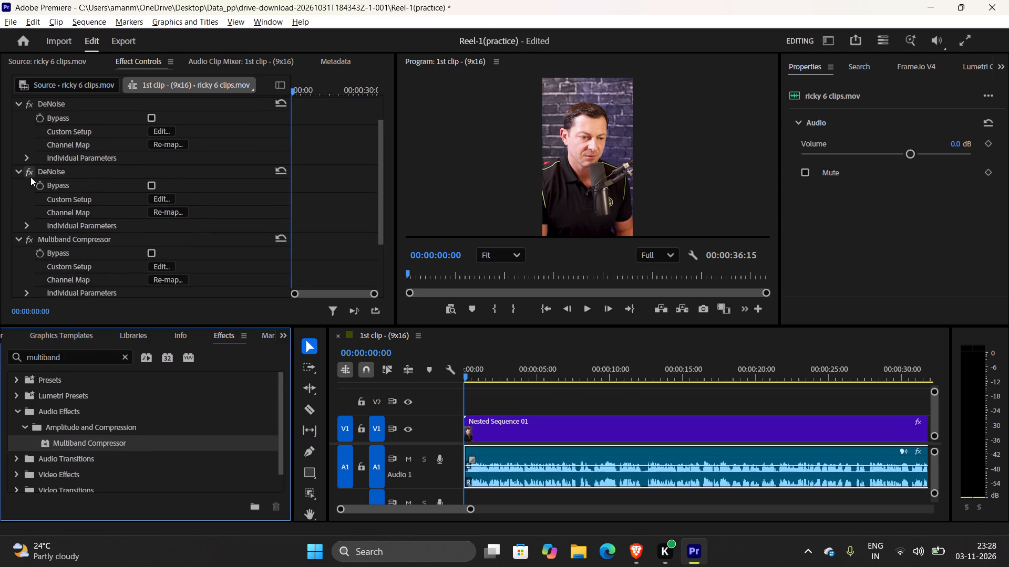
{"action": "left_click", "coordinate": [17, 171]}
{"action": "key", "text": "alt+Tab"}
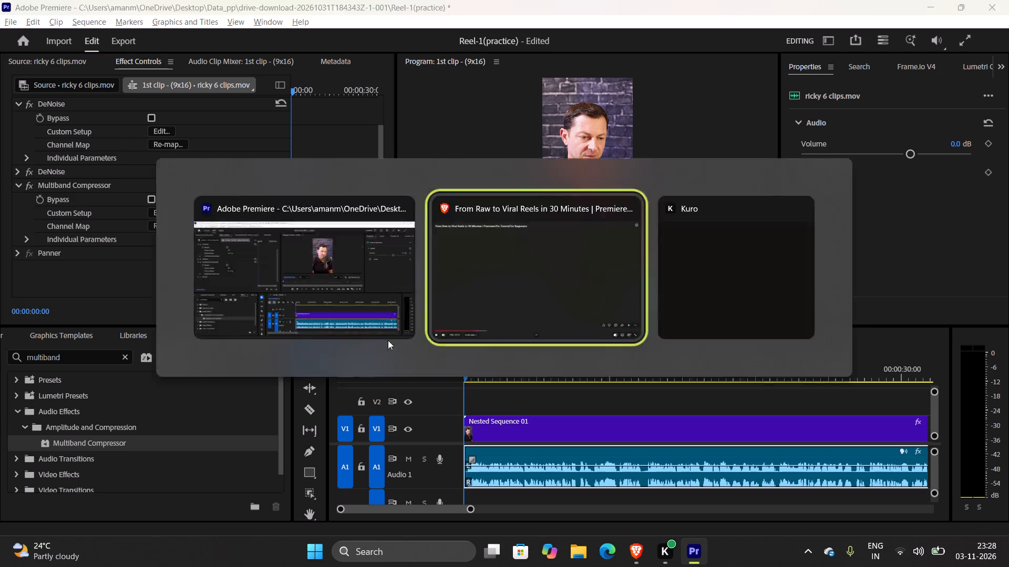
{"action": "left_click", "coordinate": [476, 374]}
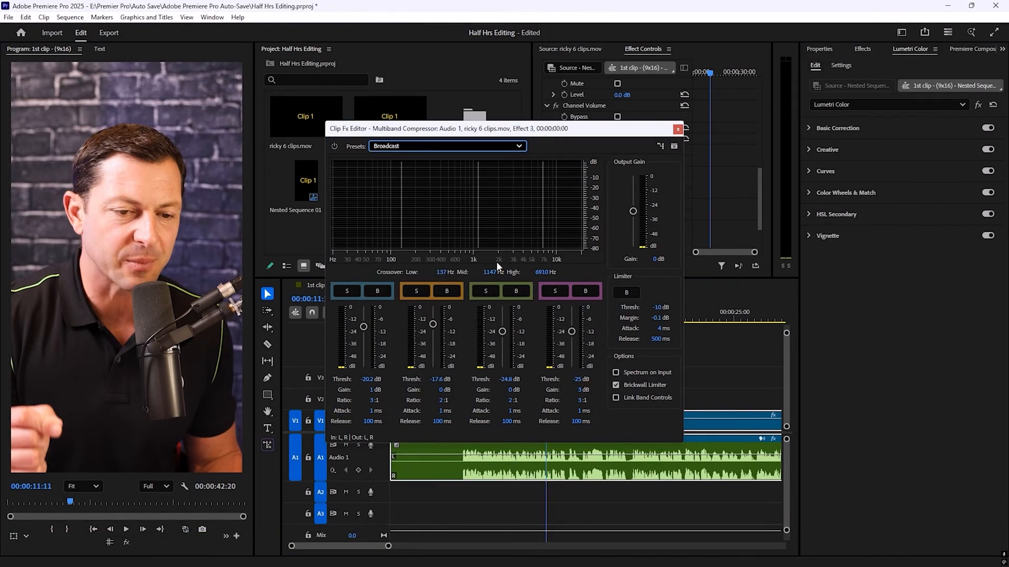
{"action": "left_click", "coordinate": [556, 355]}
{"action": "key", "text": "alt+Tab"}
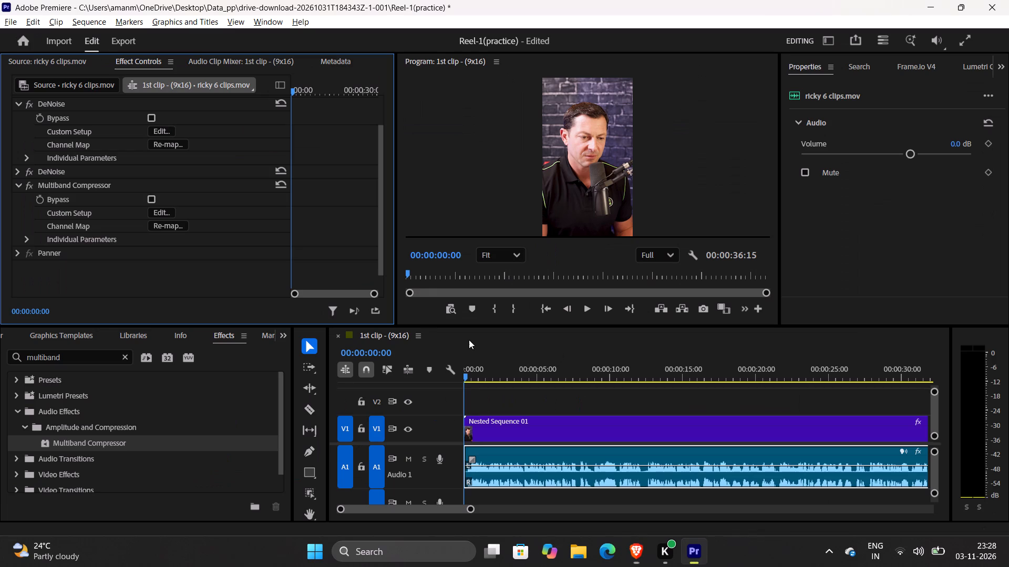
{"action": "left_click", "coordinate": [168, 213]}
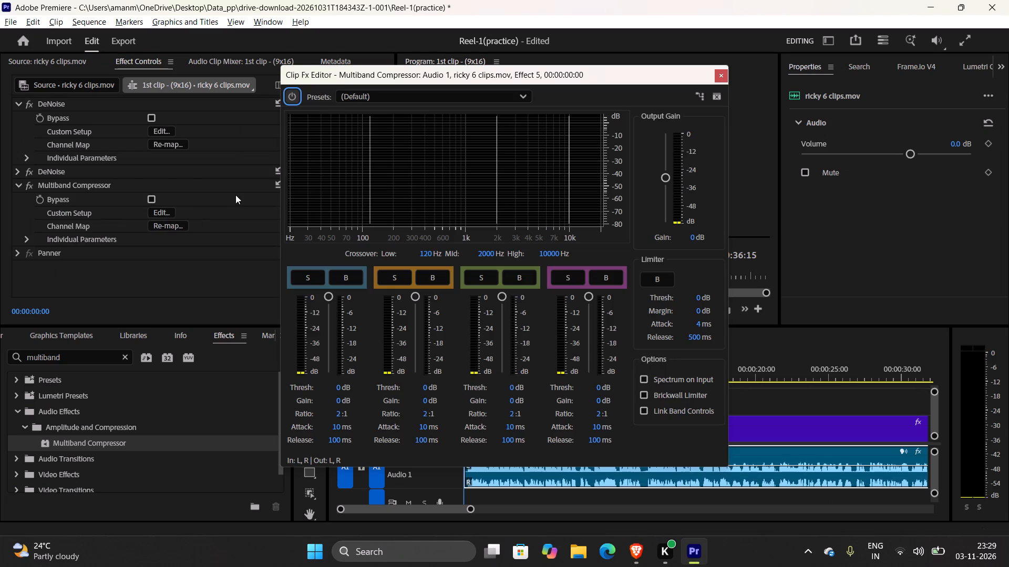
{"action": "left_click", "coordinate": [409, 98]}
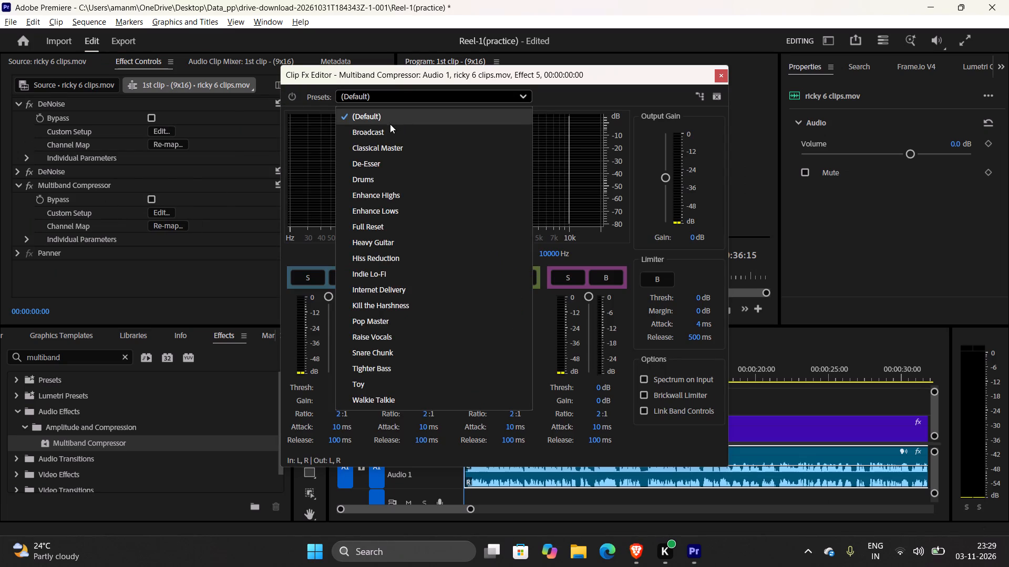
{"action": "left_click", "coordinate": [383, 127]}
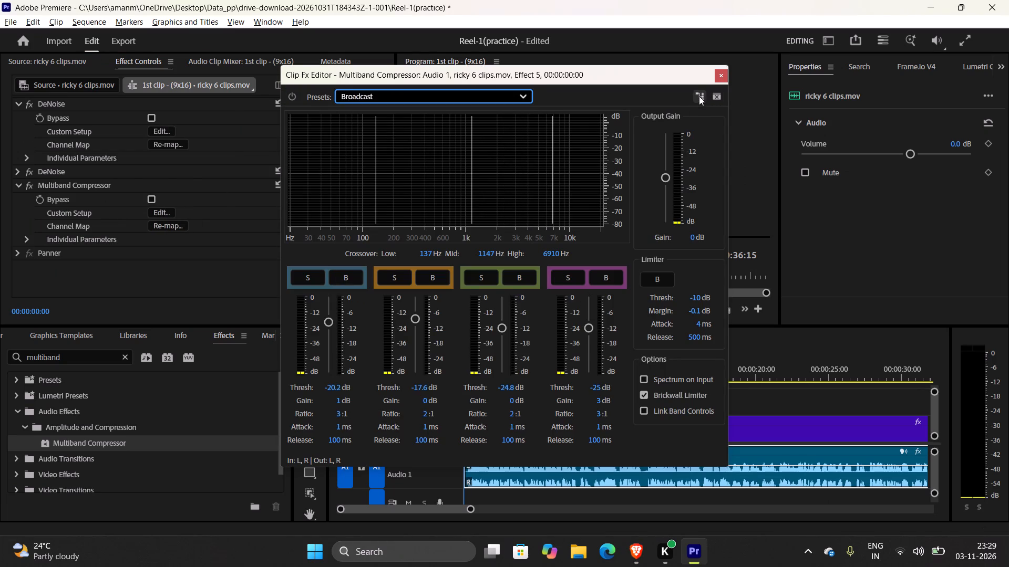
{"action": "left_click", "coordinate": [699, 96]}
{"action": "left_click", "coordinate": [699, 96]}
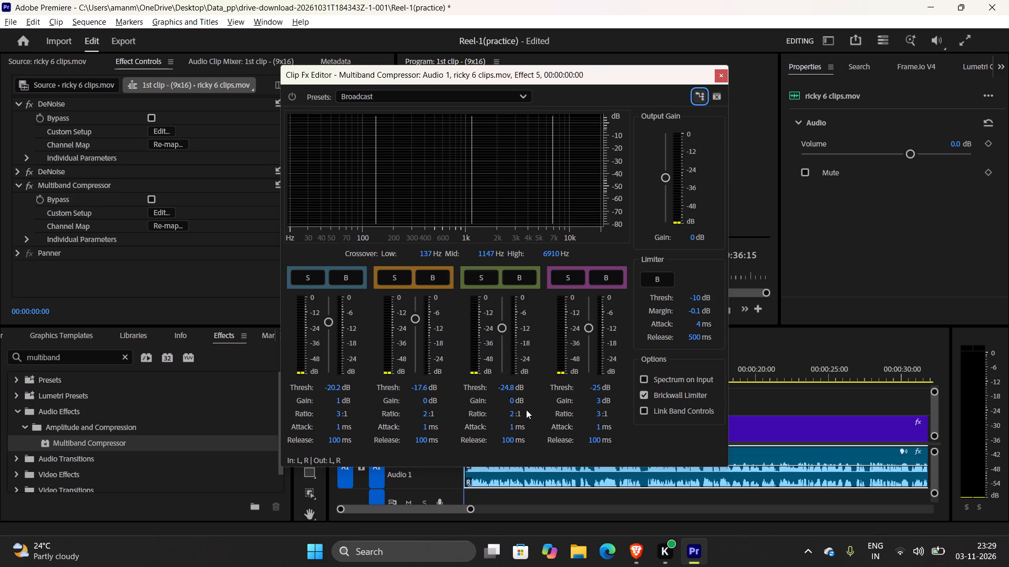
Check the tutorial in the browser, then save the Reel-1(practice) project and close the Multiband Compressor editor.
{"action": "key", "text": "alt+Tab"}
{"action": "left_click", "coordinate": [602, 388]}
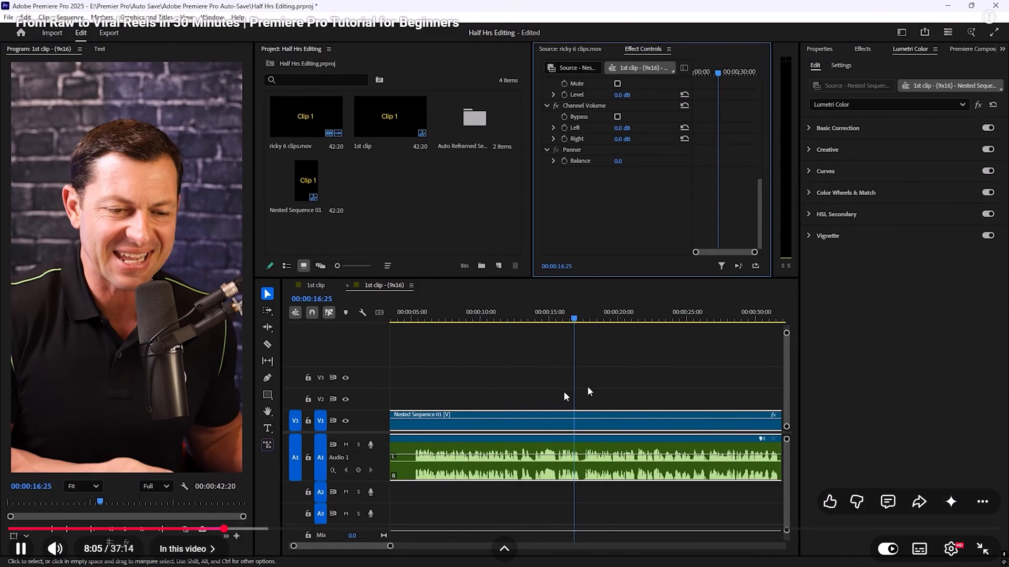
{"action": "left_click", "coordinate": [588, 386]}
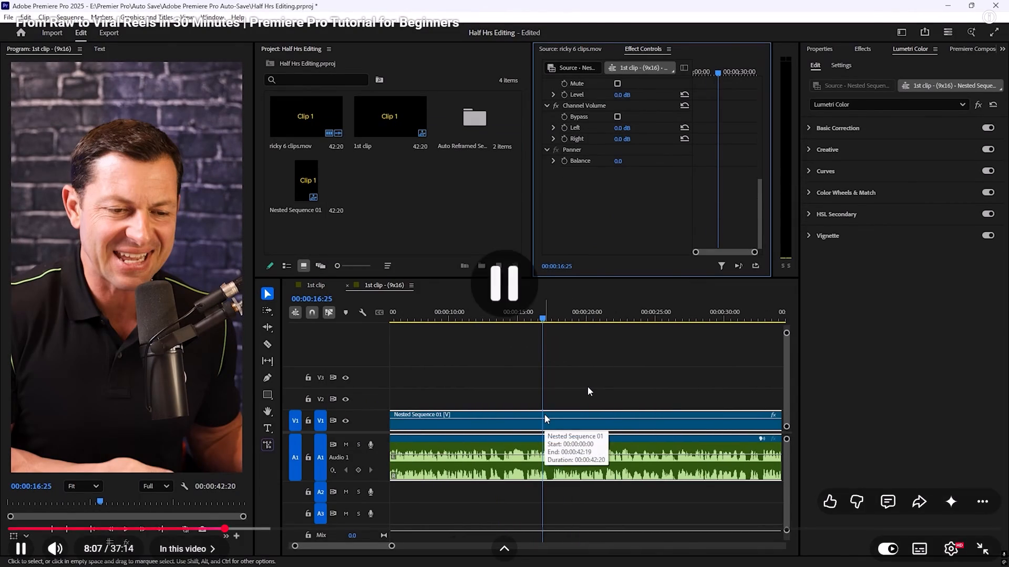
{"action": "key", "text": "alt+Tab"}
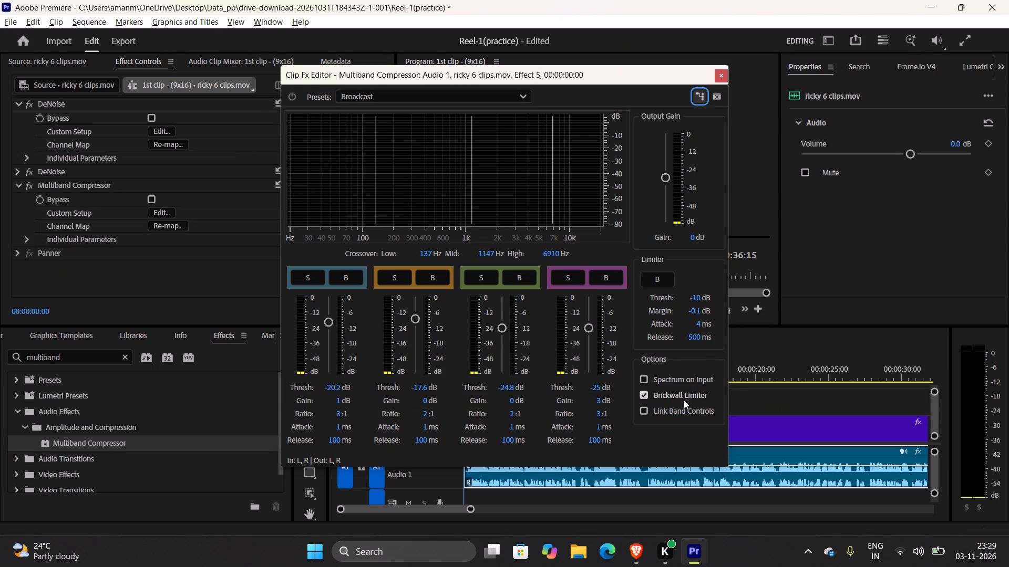
{"action": "key", "text": "ctrl+s"}
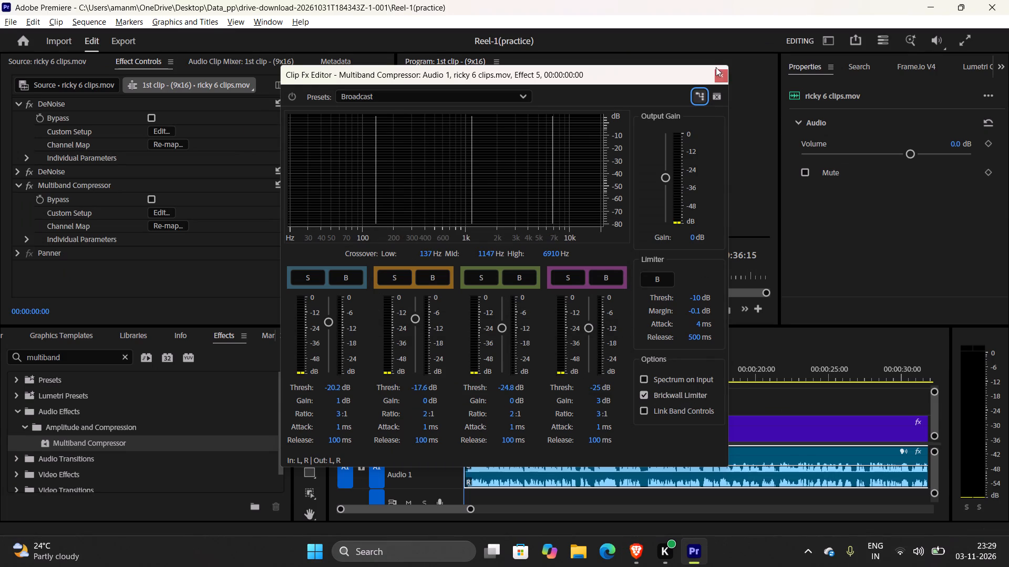
{"action": "left_click", "coordinate": [720, 75]}
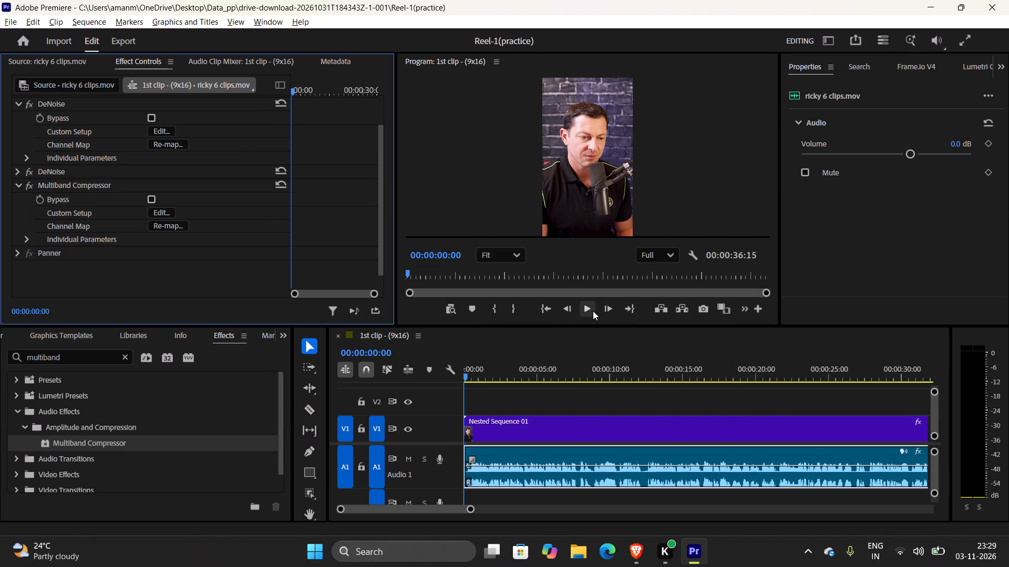
Play the 1st clip - (9x16) sequence from the start to hear the audio with the Broadcast compression.
{"action": "left_click", "coordinate": [592, 311]}
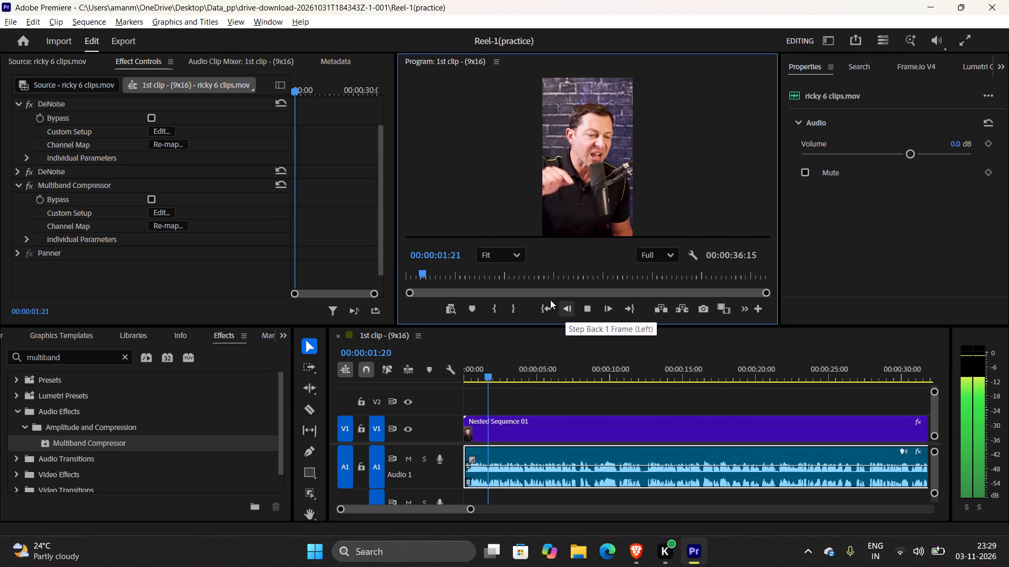
{"action": "left_click_drag", "start_coordinate": [436, 271], "coordinate": [382, 273]}
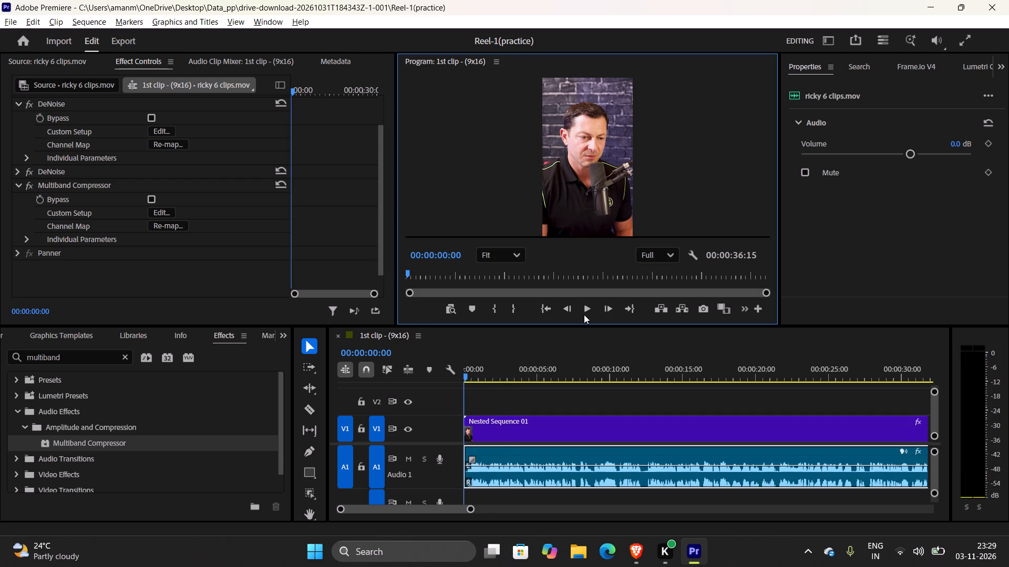
{"action": "left_click", "coordinate": [584, 314]}
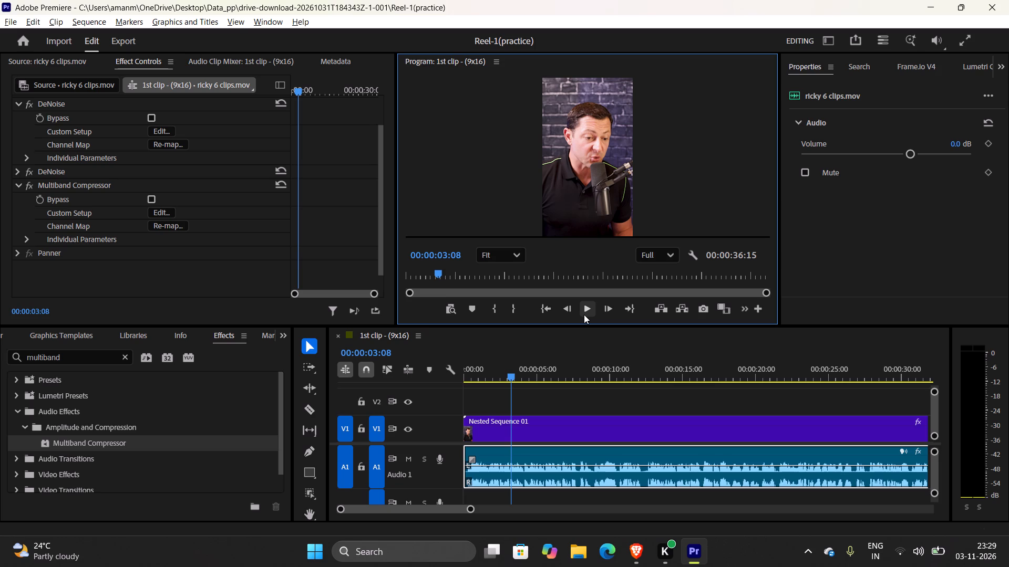
Watch the tutorial's next effect, find it in Premiere Pro by searching para, and apply Parametric Equalizer to the A1 audio clip.
{"action": "key", "text": "alt+Tab"}
{"action": "left_click", "coordinate": [569, 328]}
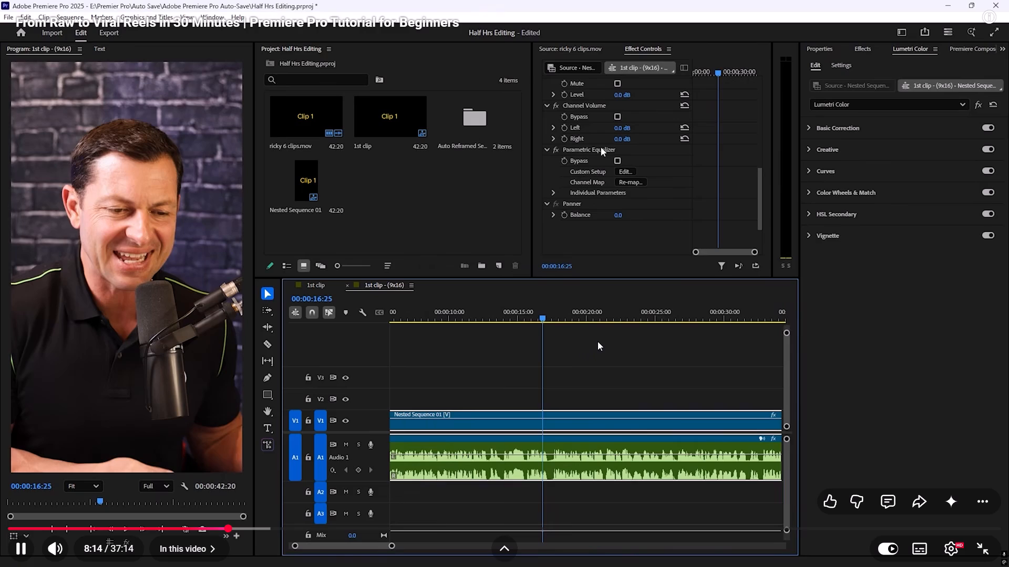
{"action": "left_click", "coordinate": [598, 341]}
{"action": "key", "text": "alt+Tab"}
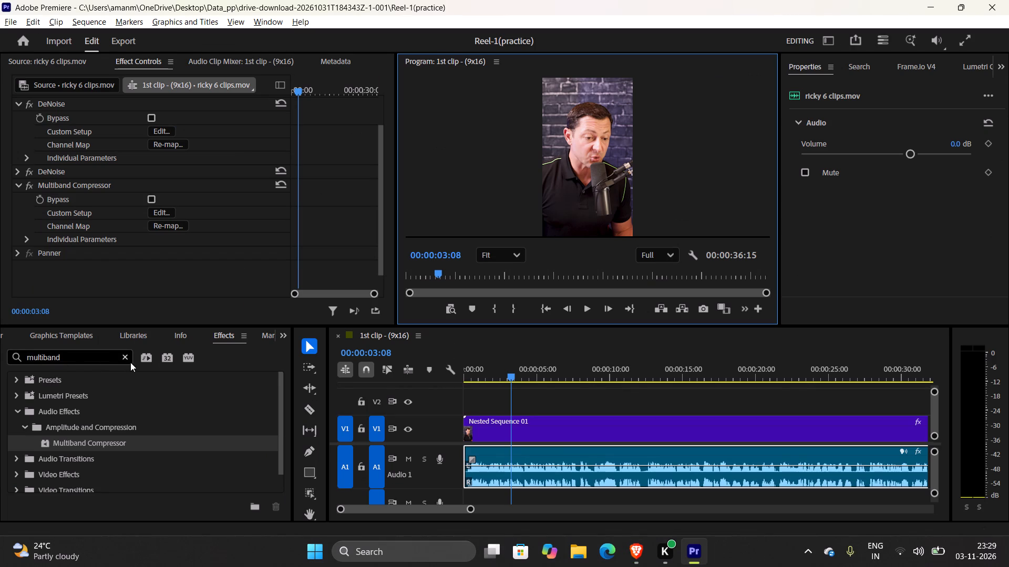
{"action": "left_click", "coordinate": [131, 360]}
{"action": "left_click", "coordinate": [114, 356]}
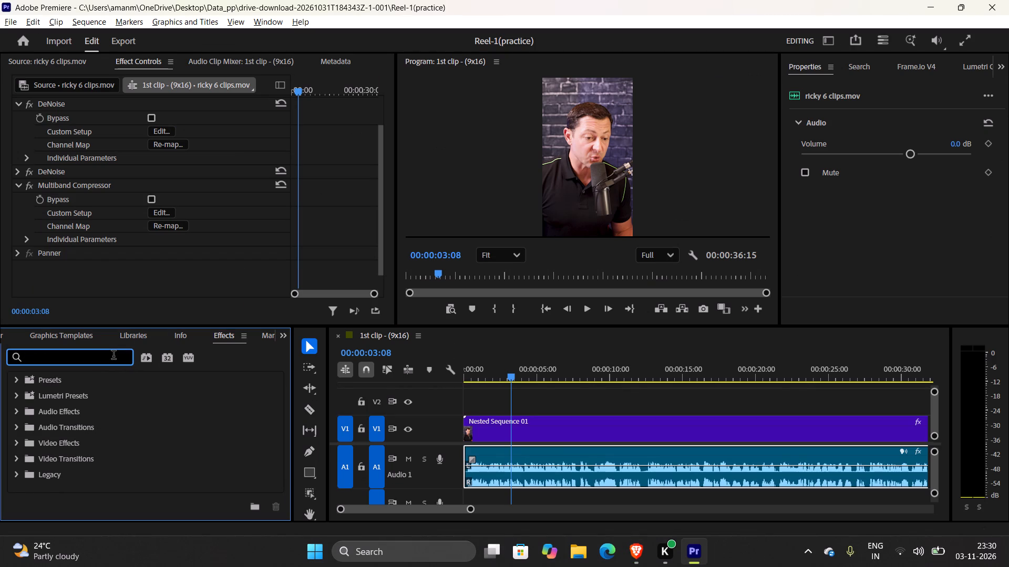
{"action": "type", "text": "para"}
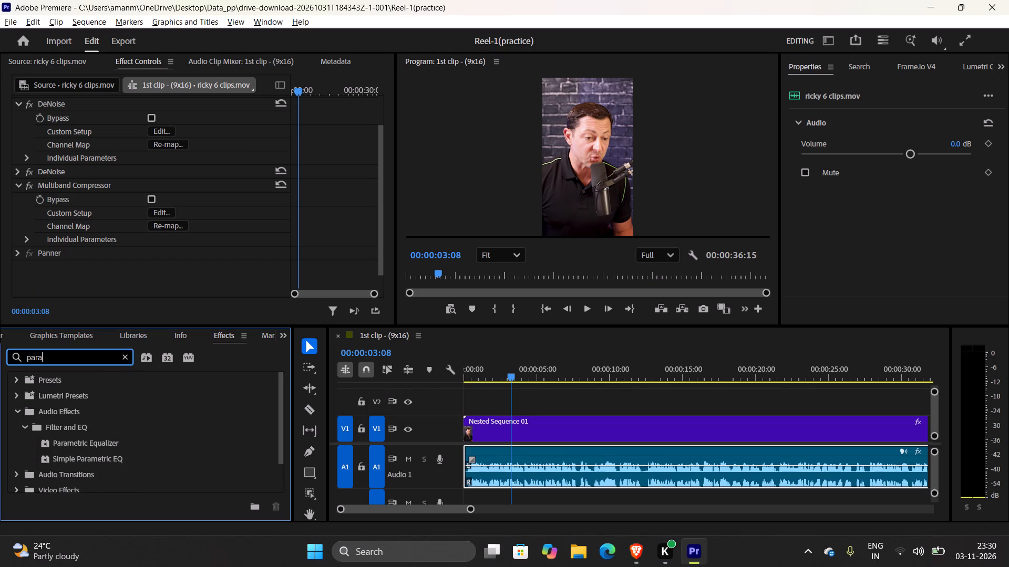
{"action": "left_click", "coordinate": [82, 443]}
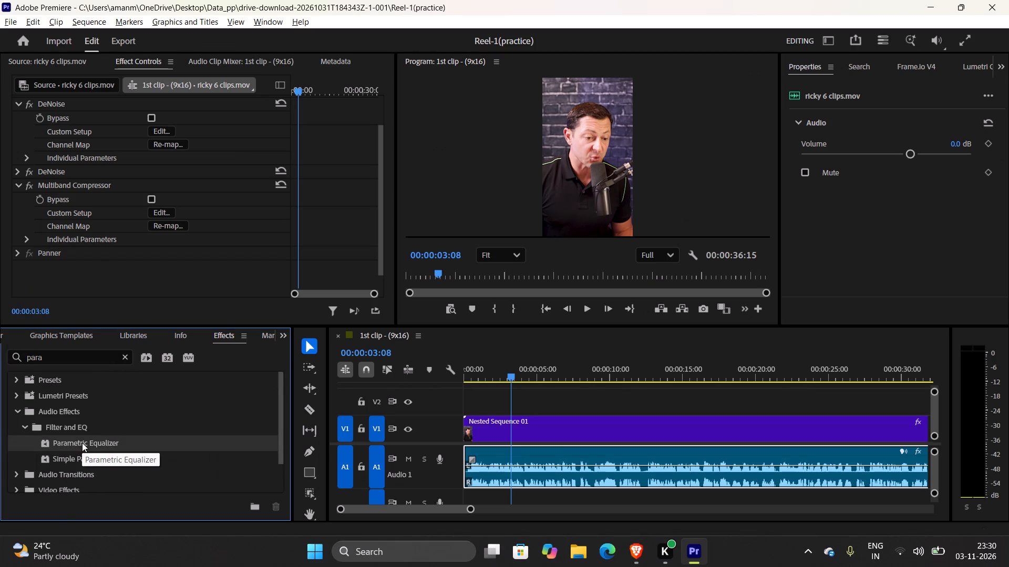
{"action": "left_click_drag", "start_coordinate": [82, 443], "coordinate": [544, 458]}
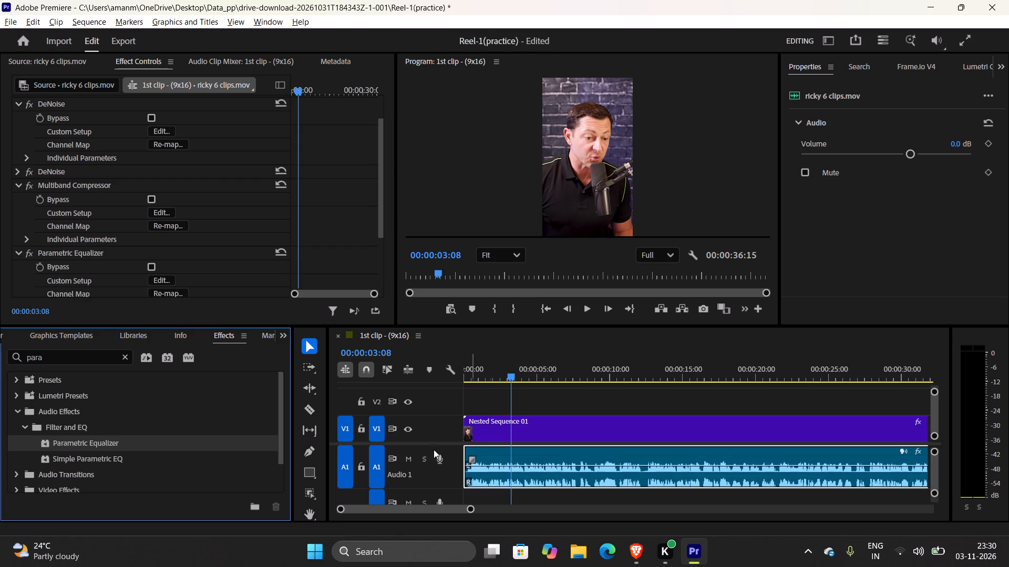
Collapse the Multiband Compressor effect and, following the tutorial, set the Parametric Equalizer's custom setup to the Vocal Enhancer preset.
{"action": "left_click", "coordinate": [19, 186]}
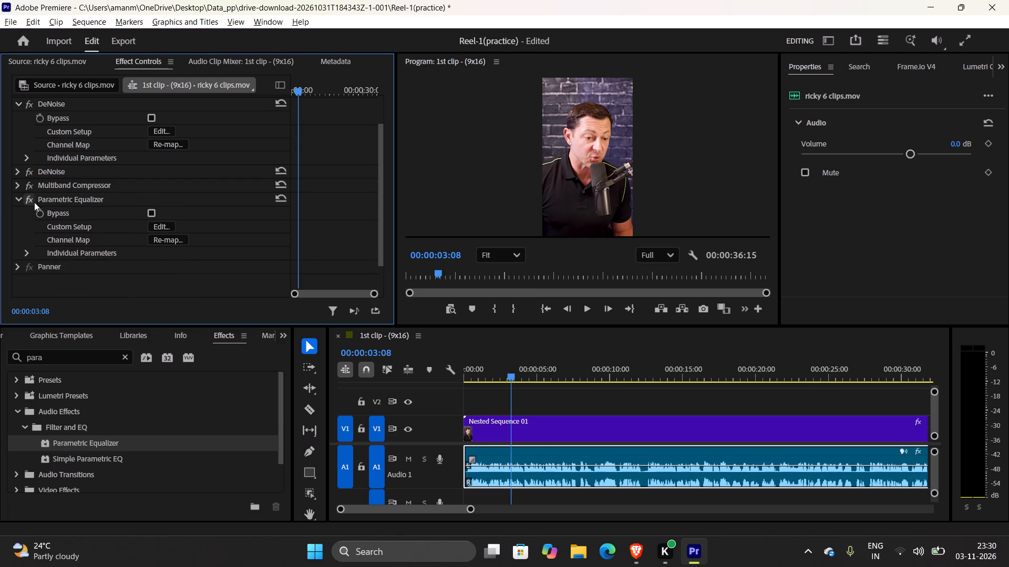
{"action": "key", "text": "alt+Tab"}
{"action": "left_click", "coordinate": [311, 248]}
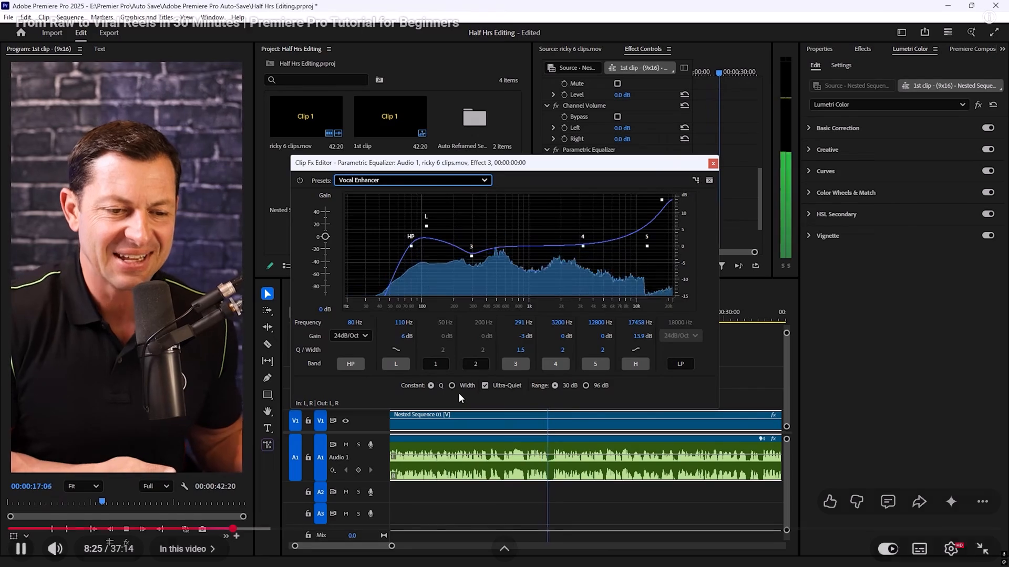
{"action": "key", "text": "alt+Tab"}
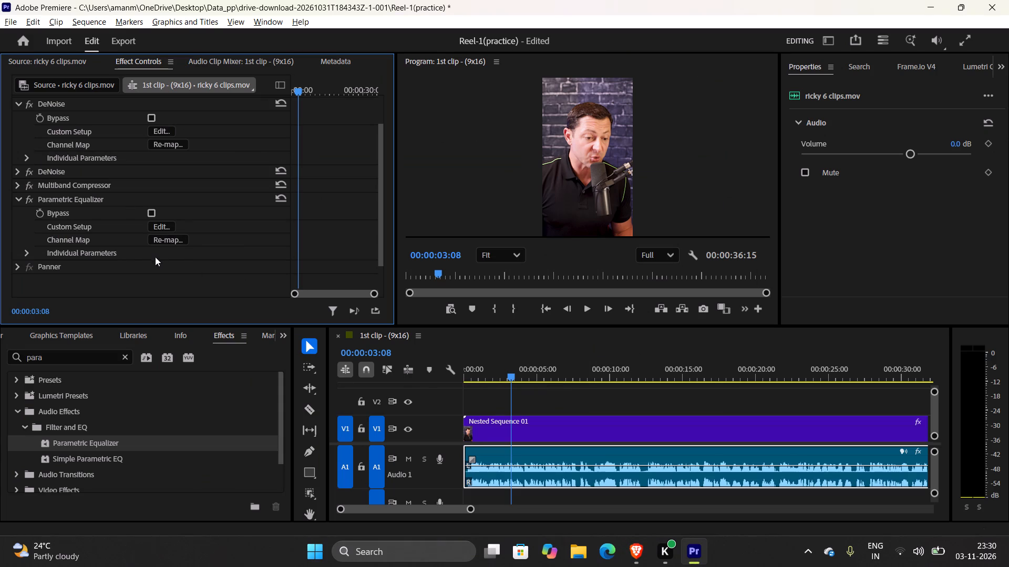
{"action": "left_click", "coordinate": [163, 230]}
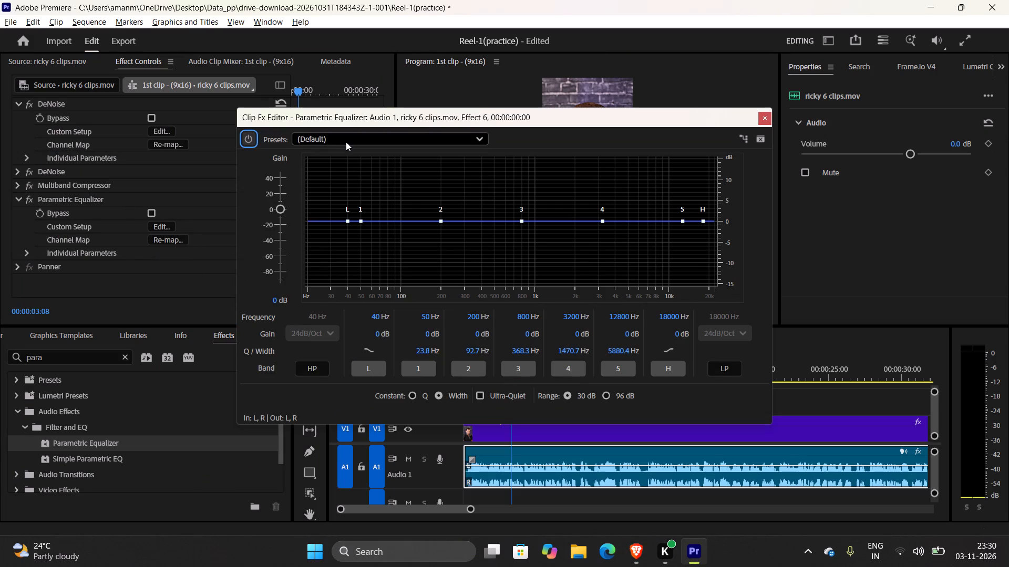
{"action": "left_click", "coordinate": [344, 141]}
{"action": "left_click", "coordinate": [343, 332]}
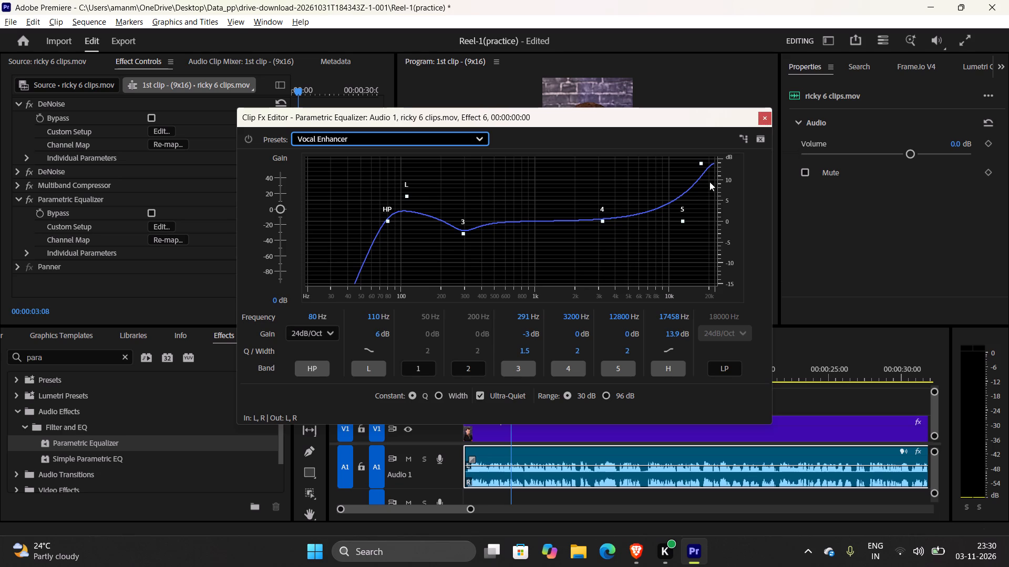
Watch the tutorial's equalizer section, then save the project in Premiere Pro and close the Parametric Equalizer editor.
{"action": "key", "text": "alt+Tab"}
{"action": "left_click", "coordinate": [596, 241]}
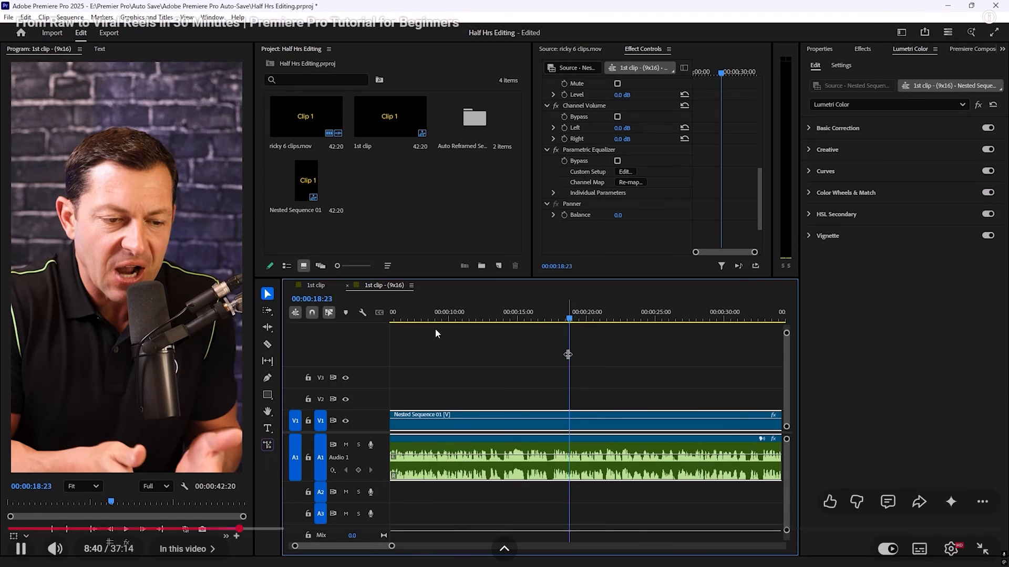
{"action": "left_click", "coordinate": [551, 376]}
{"action": "key", "text": "alt+Tab"}
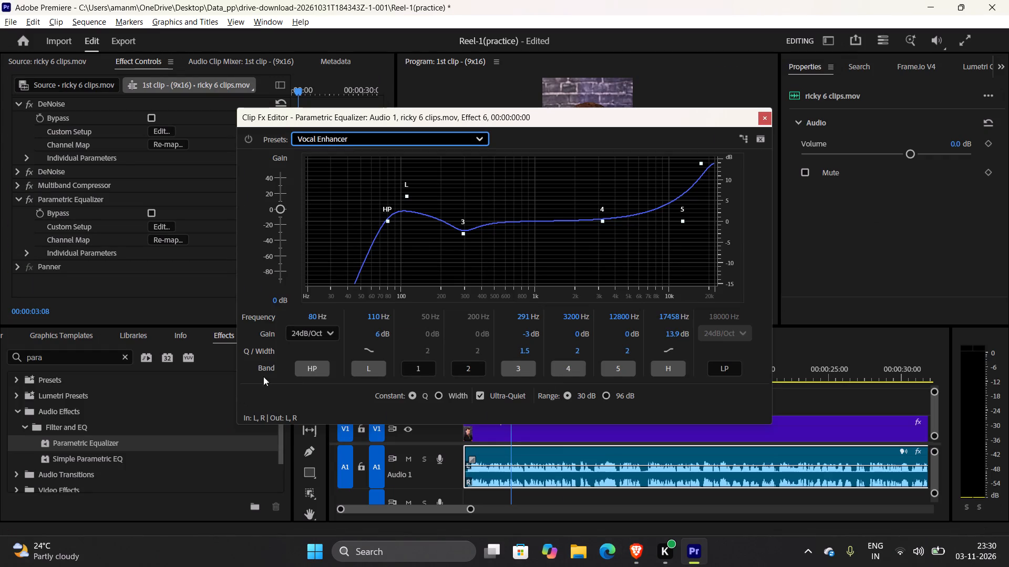
{"action": "key", "text": "ctrl+s"}
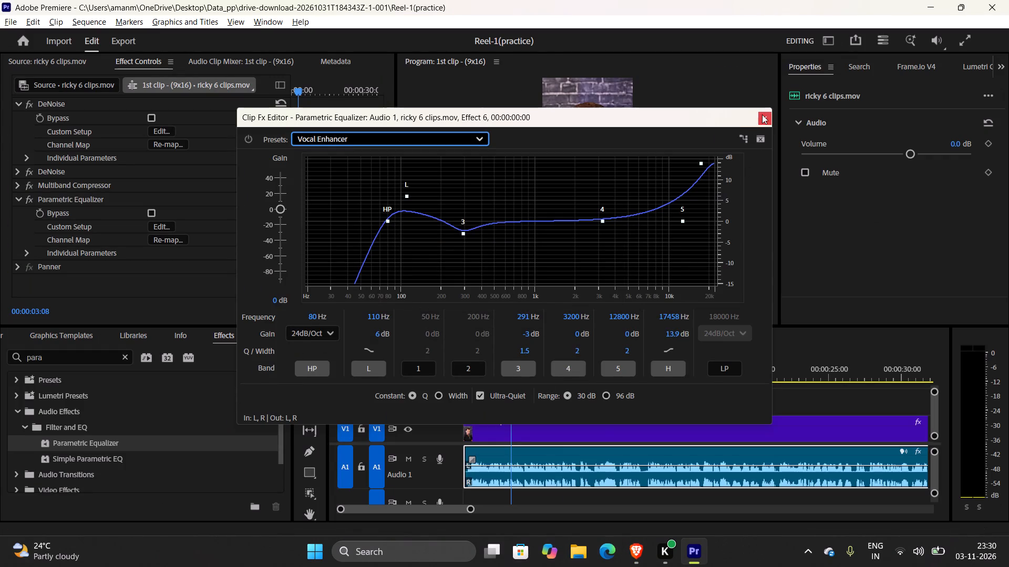
{"action": "left_click", "coordinate": [762, 114]}
Return the playhead to the start and play the sequence's opening seconds to hear the equalized audio.
{"action": "left_click", "coordinate": [592, 307]}
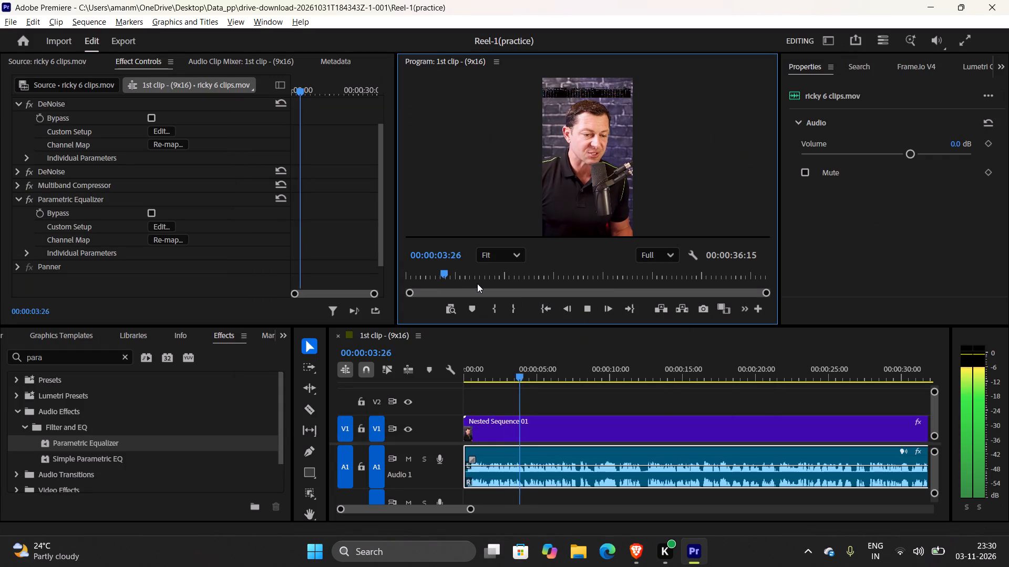
{"action": "left_click_drag", "start_coordinate": [451, 270], "coordinate": [397, 267]}
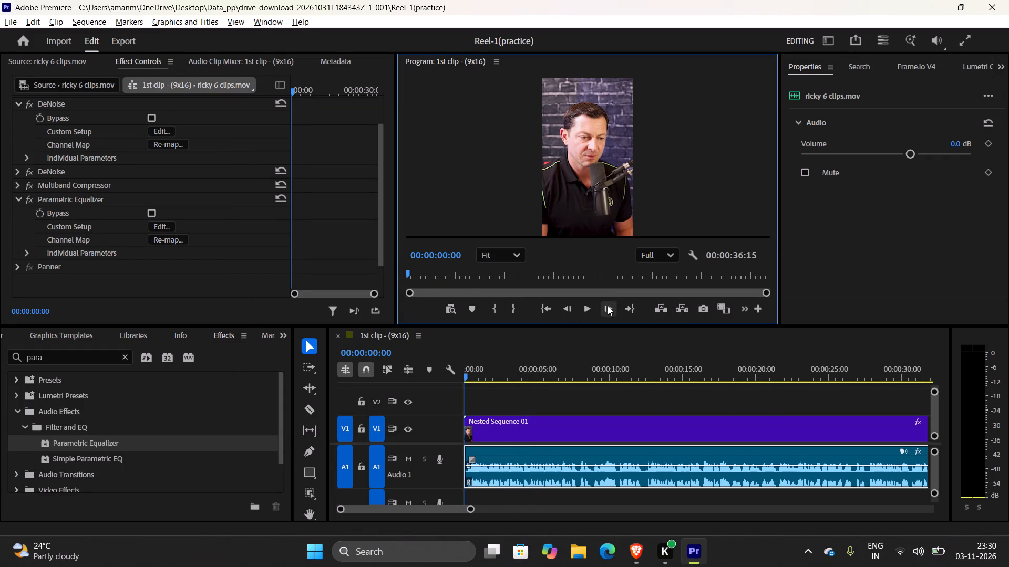
{"action": "left_click", "coordinate": [584, 308]}
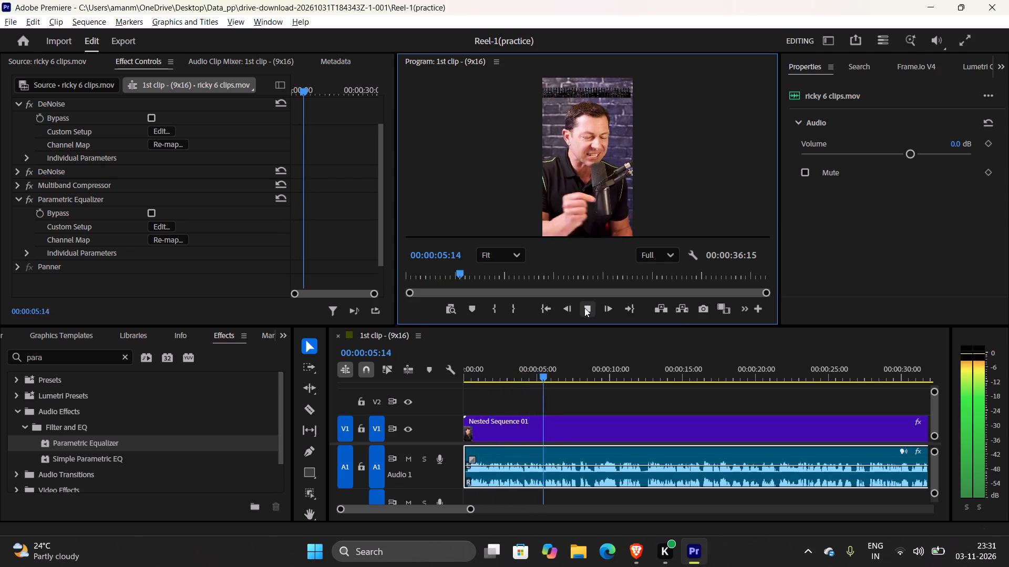
{"action": "left_click", "coordinate": [584, 308]}
{"action": "left_click", "coordinate": [584, 308]}
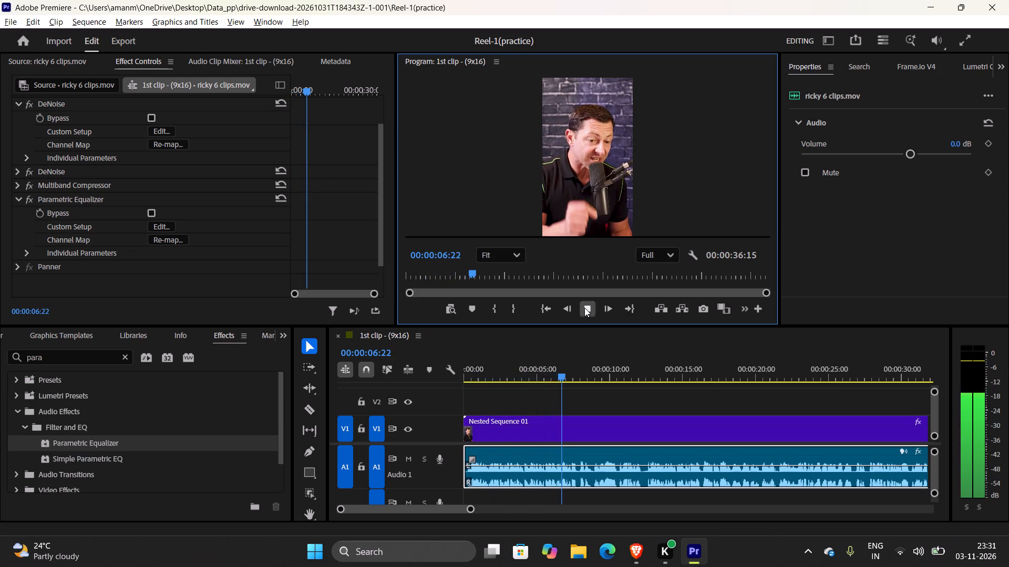
{"action": "left_click", "coordinate": [584, 308]}
{"action": "left_click", "coordinate": [584, 308]}
Check the tutorial's layout and dock the Program monitor in Premiere Pro as a full-height panel along the workspace's left edge.
{"action": "key", "text": "alt+Tab"}
{"action": "left_click", "coordinate": [584, 308]}
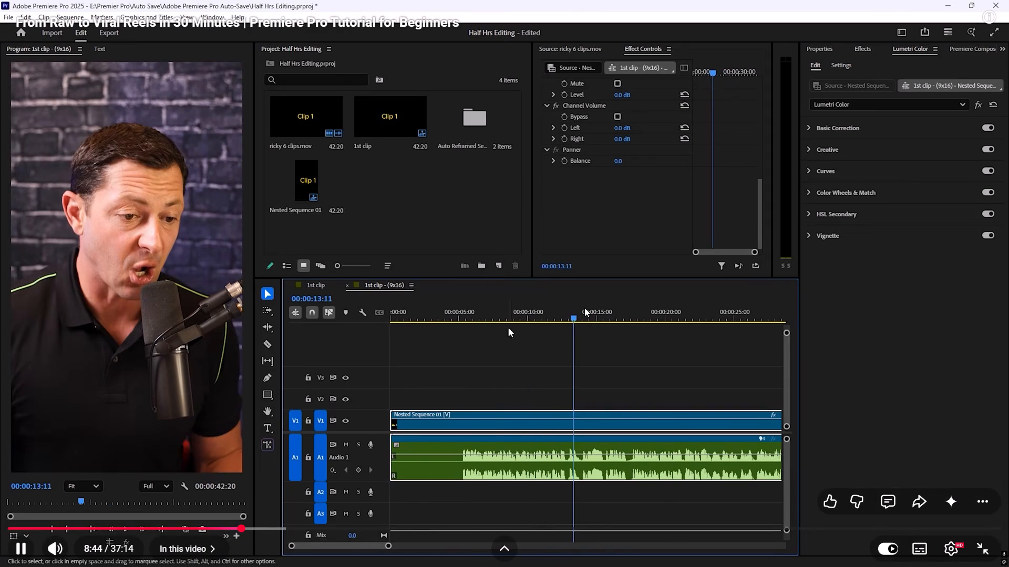
{"action": "key", "text": "alt+Tab"}
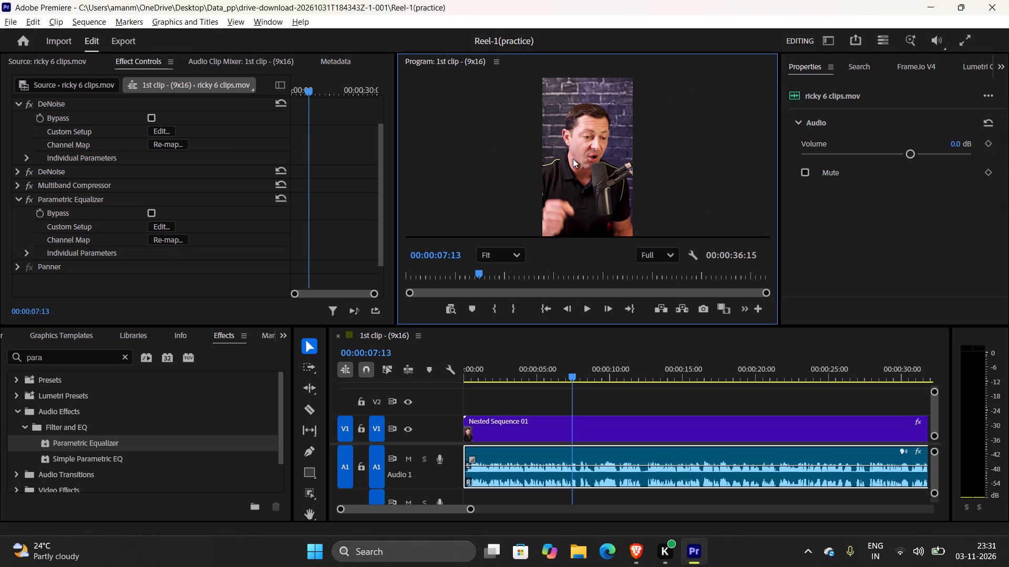
{"action": "left_click_drag", "start_coordinate": [455, 60], "coordinate": [0, 98]}
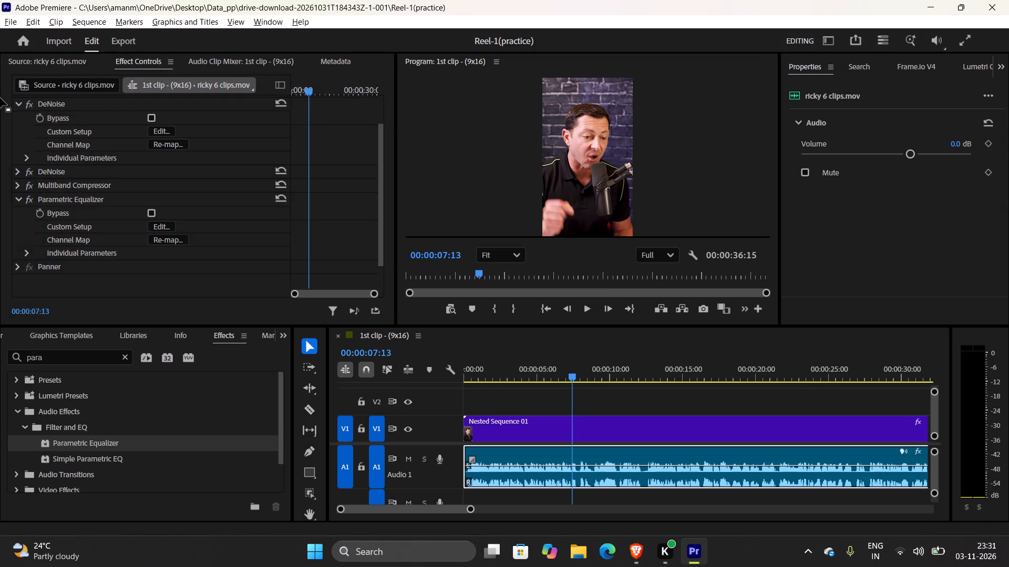
{"action": "left_click_drag", "start_coordinate": [0, 98], "coordinate": [0, 104]}
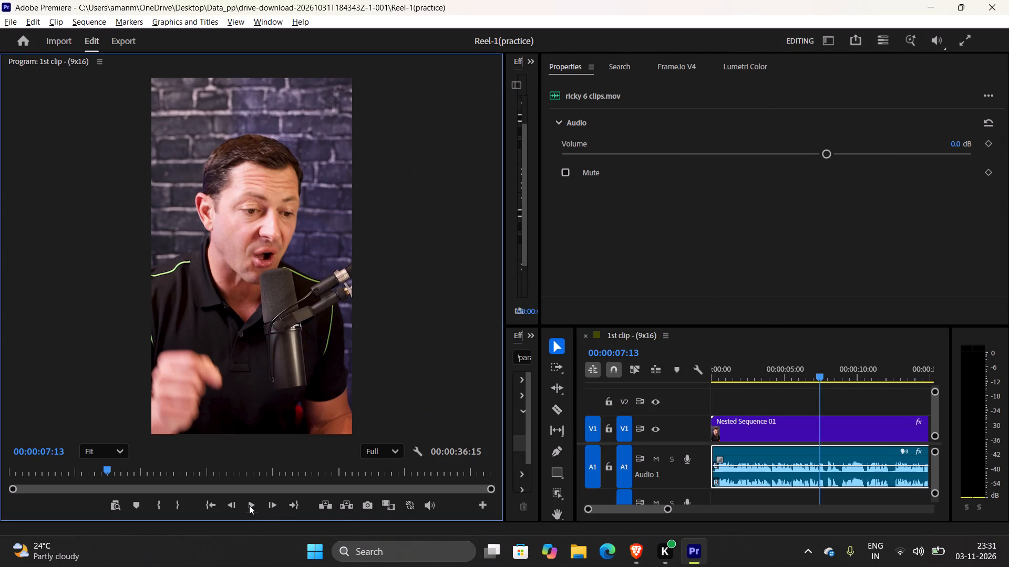
Narrow the docked Program monitor to fit the vertical 9:16 frame, playing the sequence to check the view.
{"action": "left_click", "coordinate": [249, 505]}
{"action": "left_click", "coordinate": [251, 505]}
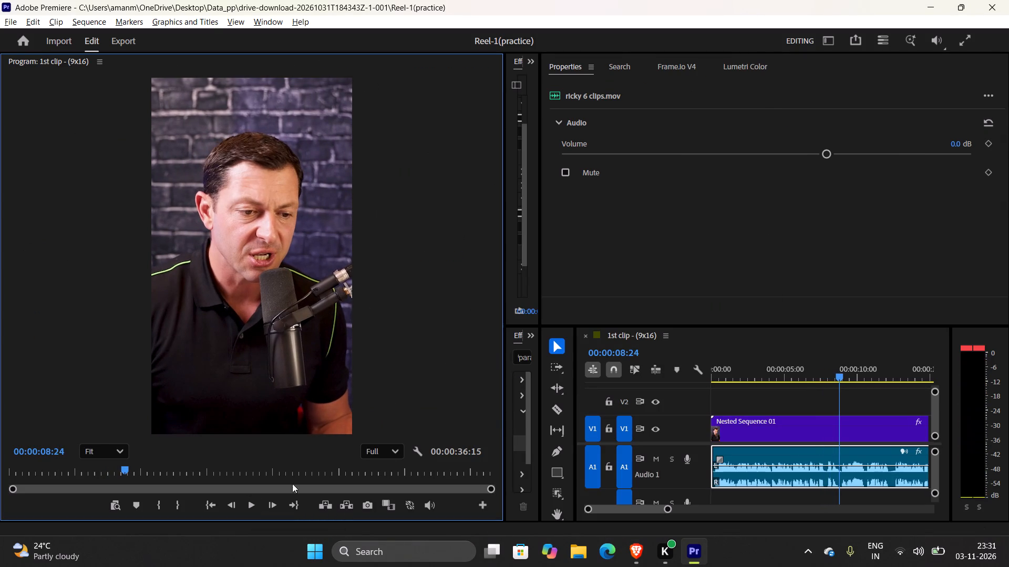
{"action": "left_click_drag", "start_coordinate": [504, 303], "coordinate": [265, 288]}
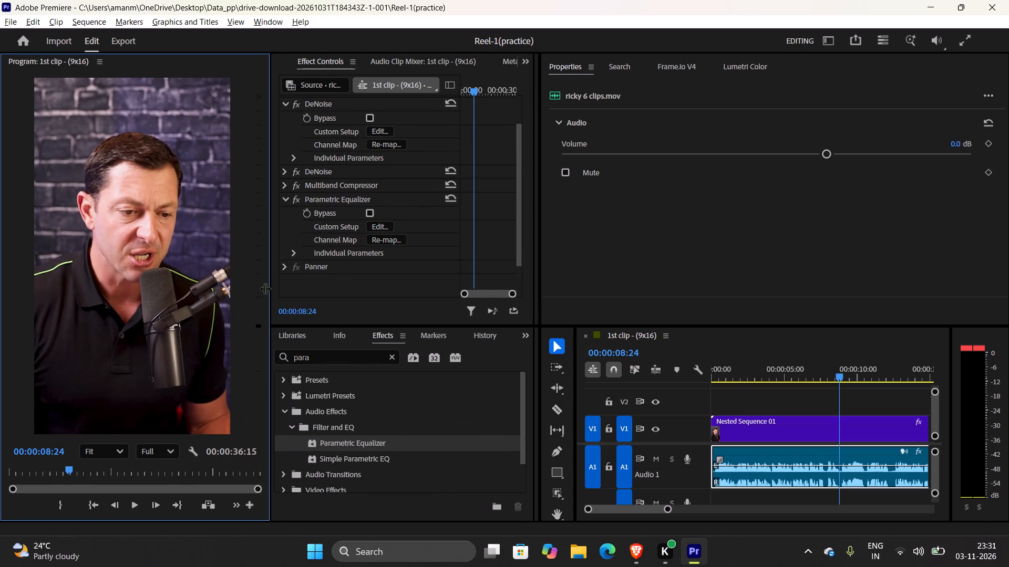
{"action": "left_click_drag", "start_coordinate": [265, 288], "coordinate": [228, 302]}
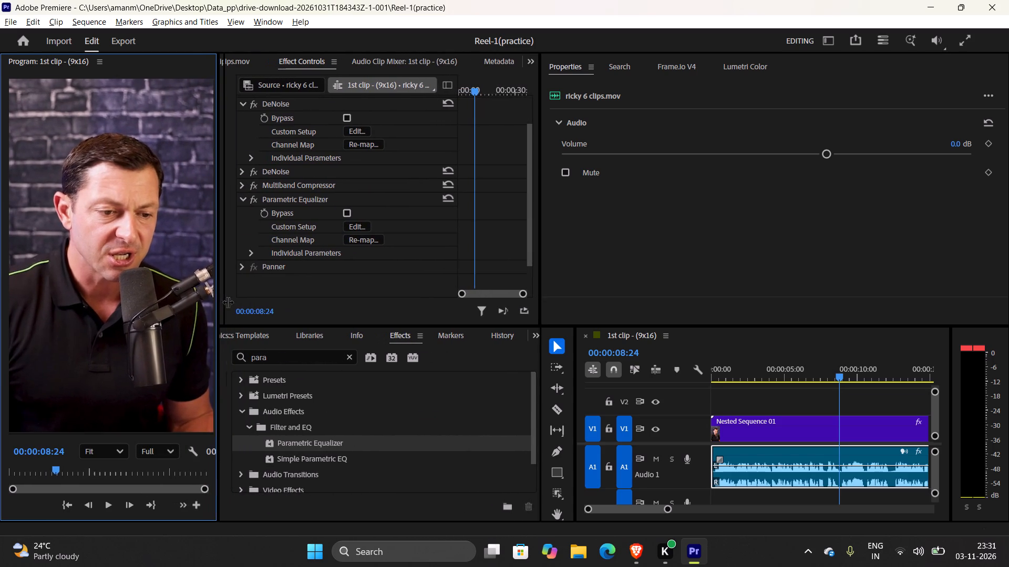
{"action": "left_click_drag", "start_coordinate": [228, 302], "coordinate": [227, 313]}
{"action": "left_click", "coordinate": [115, 508]}
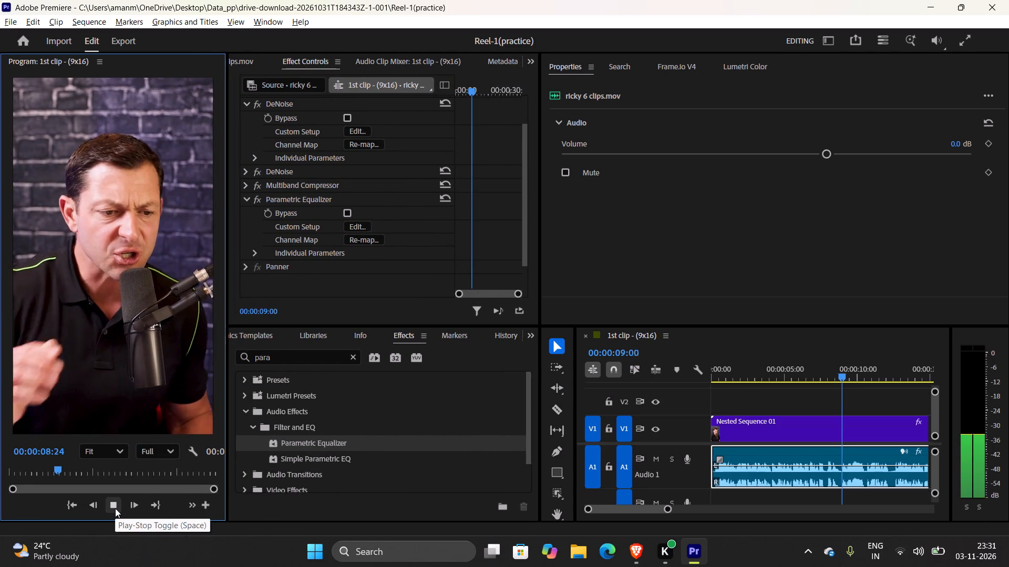
Stop playback and narrow the Effects panel group beneath Effect Controls to a slim column.
{"action": "left_click", "coordinate": [115, 508]}
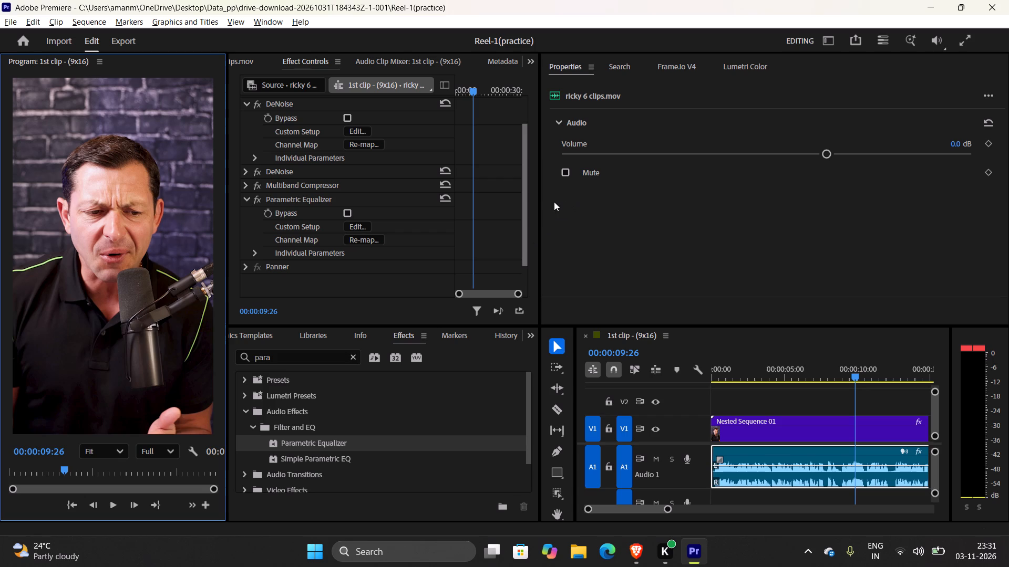
{"action": "left_click_drag", "start_coordinate": [539, 340], "coordinate": [273, 361]}
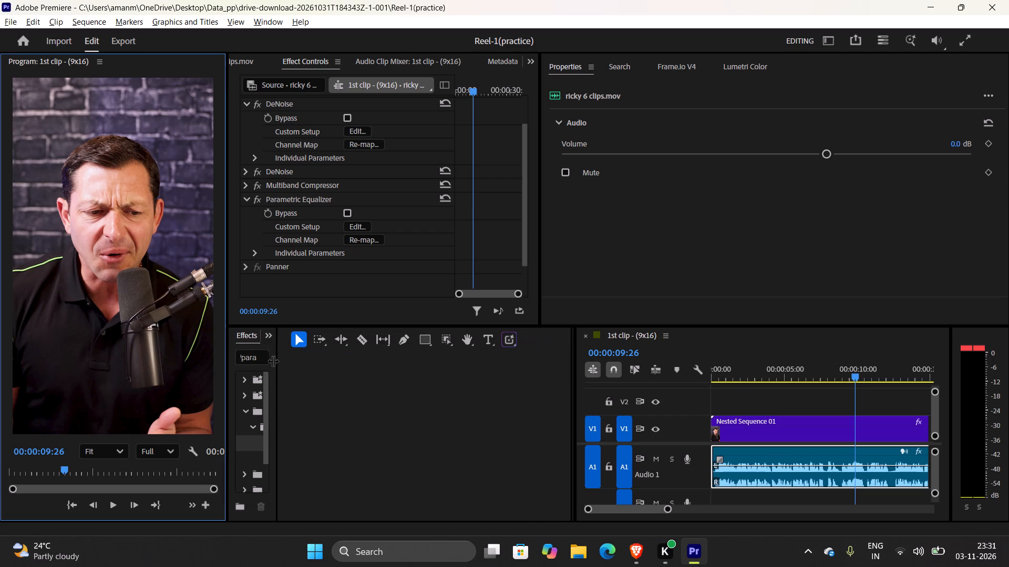
{"action": "left_click_drag", "start_coordinate": [273, 361], "coordinate": [272, 361]}
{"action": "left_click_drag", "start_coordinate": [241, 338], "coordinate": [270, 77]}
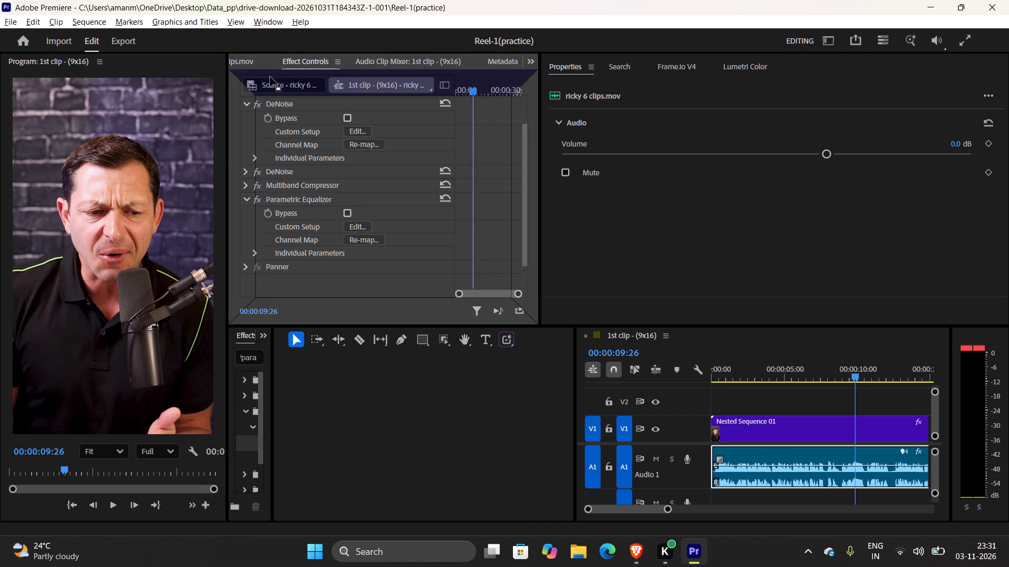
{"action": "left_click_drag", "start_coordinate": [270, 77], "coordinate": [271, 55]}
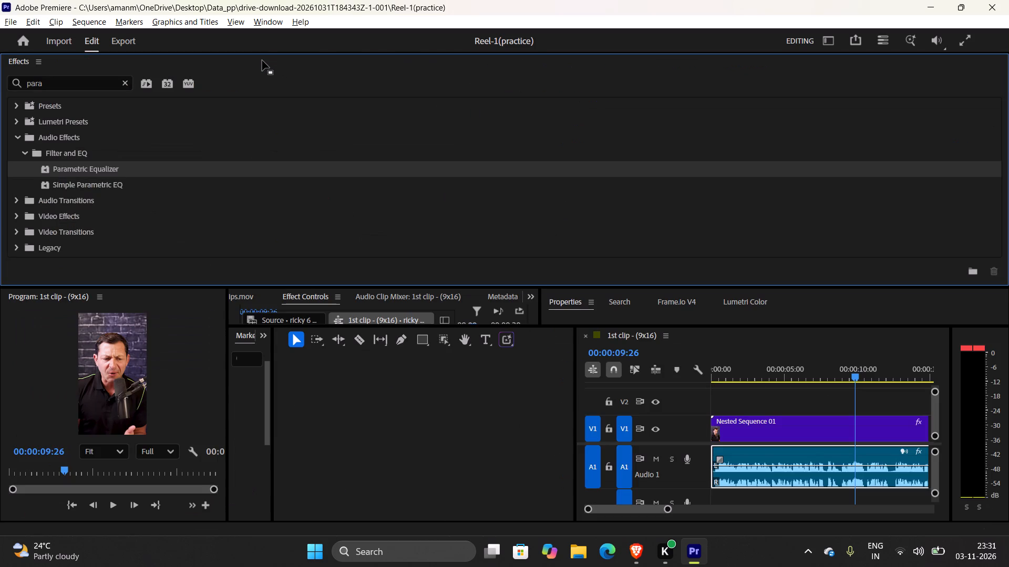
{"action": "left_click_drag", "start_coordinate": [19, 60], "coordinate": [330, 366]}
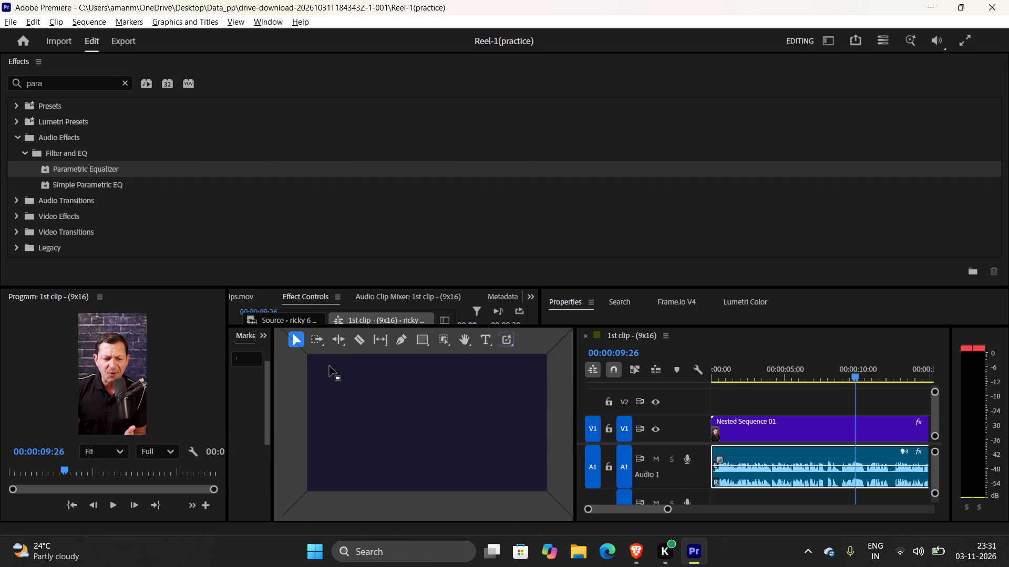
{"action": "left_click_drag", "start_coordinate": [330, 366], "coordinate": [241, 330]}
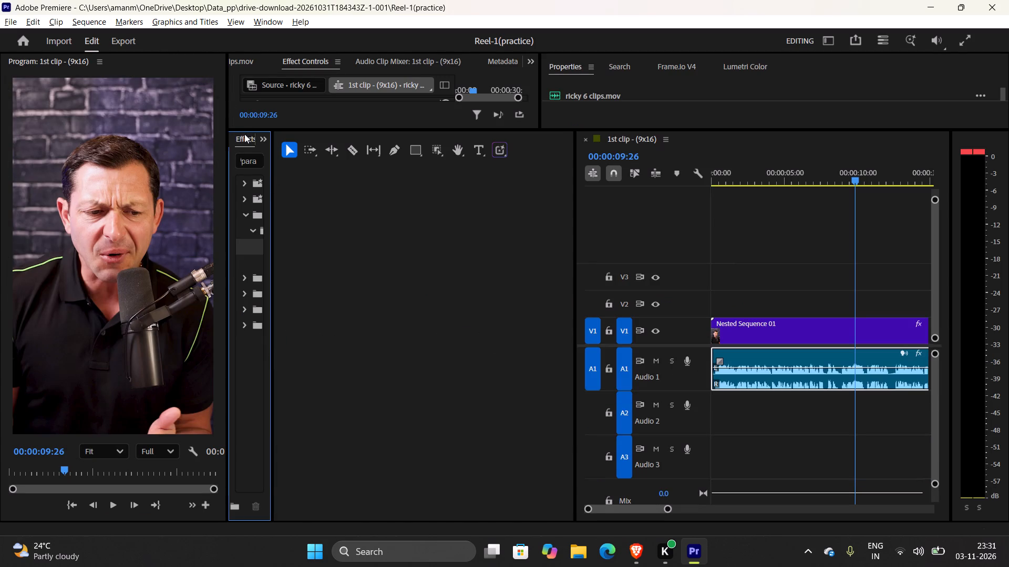
Dock the Effects panel in the Effect Controls group and lower the divider to give the upper panels more height.
{"action": "left_click_drag", "start_coordinate": [243, 141], "coordinate": [289, 58]}
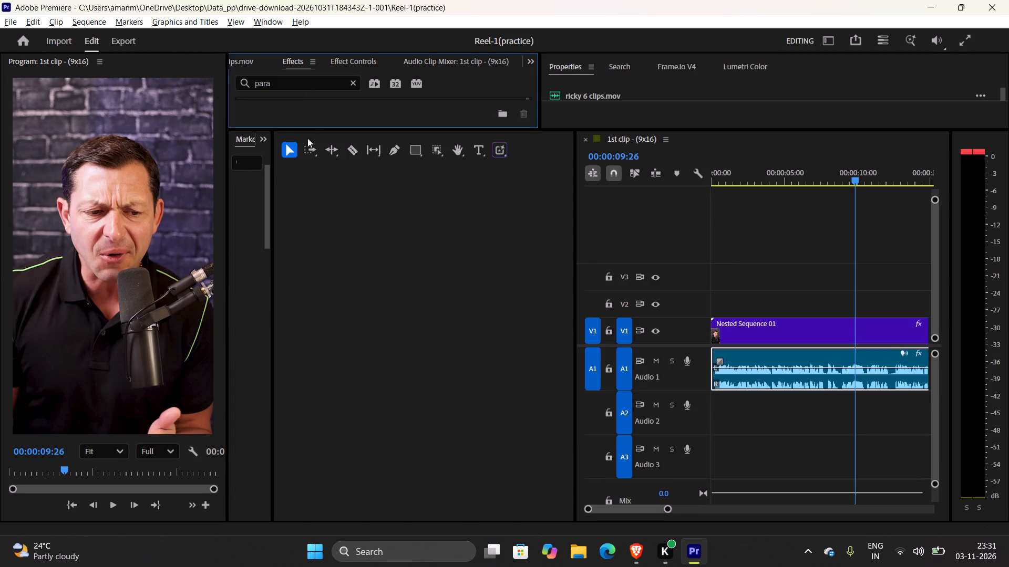
{"action": "left_click_drag", "start_coordinate": [285, 129], "coordinate": [281, 163]}
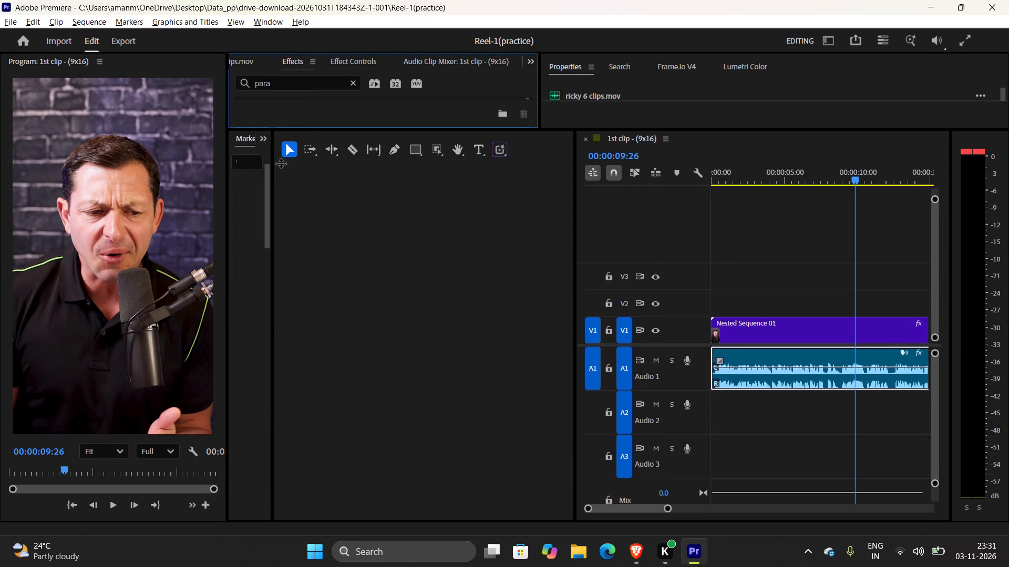
{"action": "left_click_drag", "start_coordinate": [281, 163], "coordinate": [273, 335]}
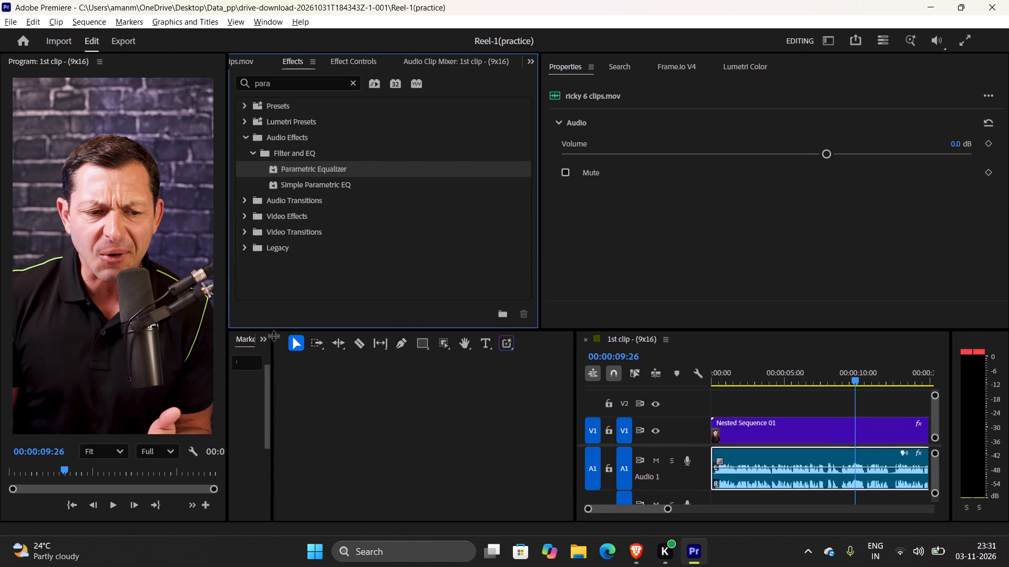
{"action": "left_click_drag", "start_coordinate": [273, 335], "coordinate": [273, 342]}
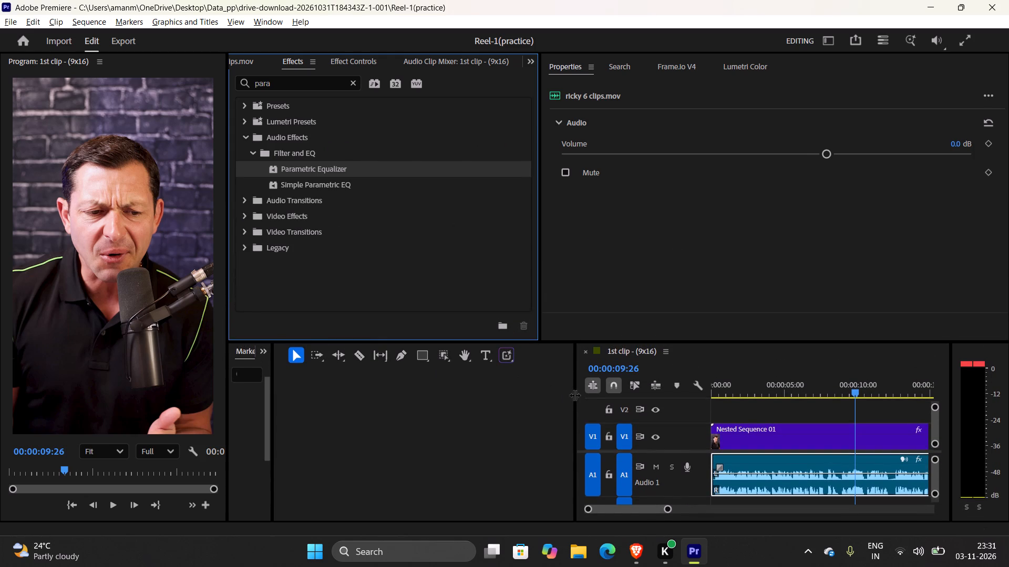
Widen the 1st clip - (9x16) timeline until the Tools panel beside it shrinks to a single column.
{"action": "left_click_drag", "start_coordinate": [574, 391], "coordinate": [450, 402]}
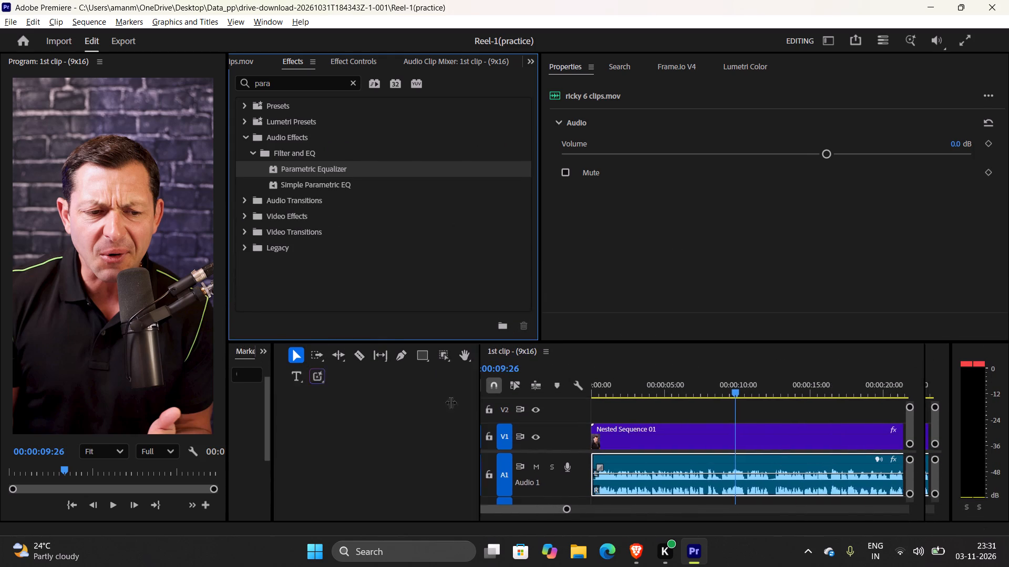
{"action": "left_click_drag", "start_coordinate": [450, 402], "coordinate": [269, 413]}
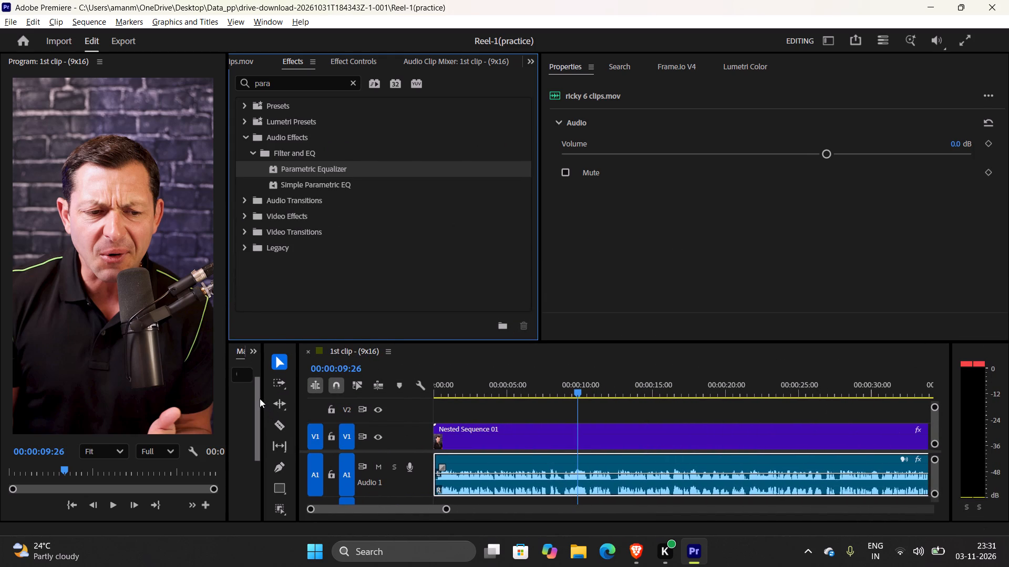
{"action": "left_click_drag", "start_coordinate": [263, 398], "coordinate": [241, 401]}
Switch to the YouTube tutorial and watch the audio gain and clip-splitting section up to 9:22, then return to Premiere Pro.
{"action": "key", "text": "alt+Tab"}
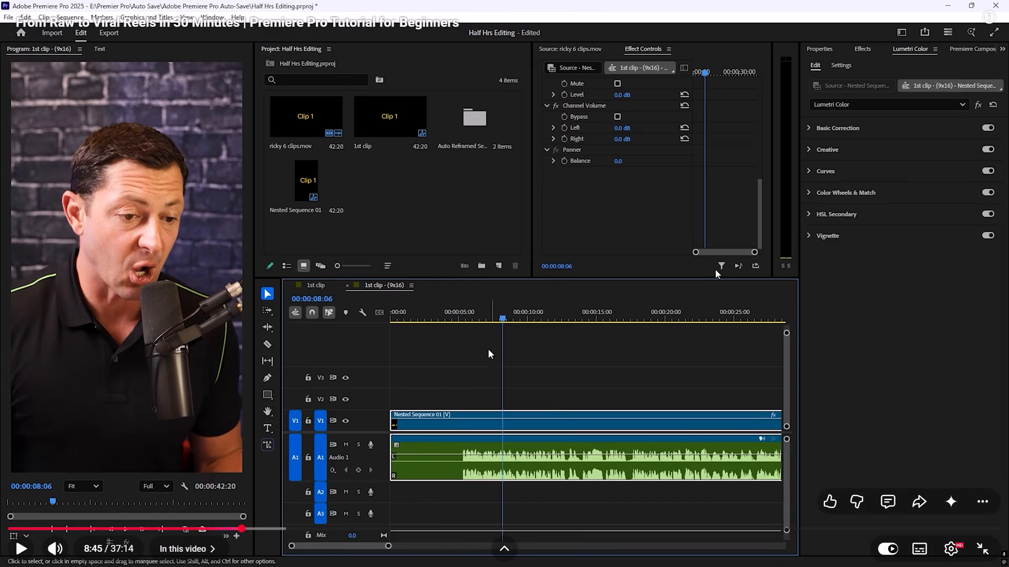
{"action": "left_click", "coordinate": [681, 279]}
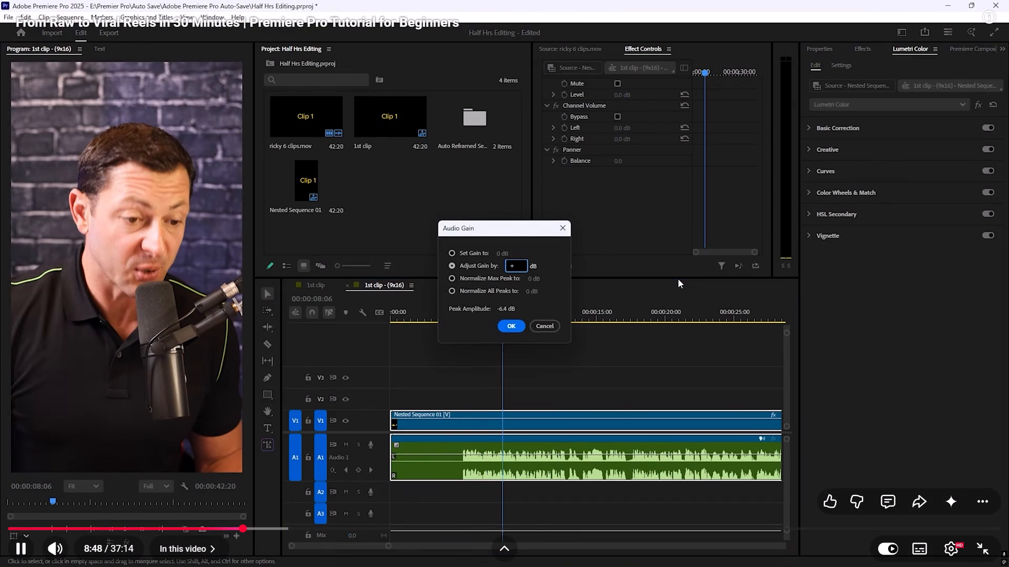
{"action": "key", "text": "Left"}
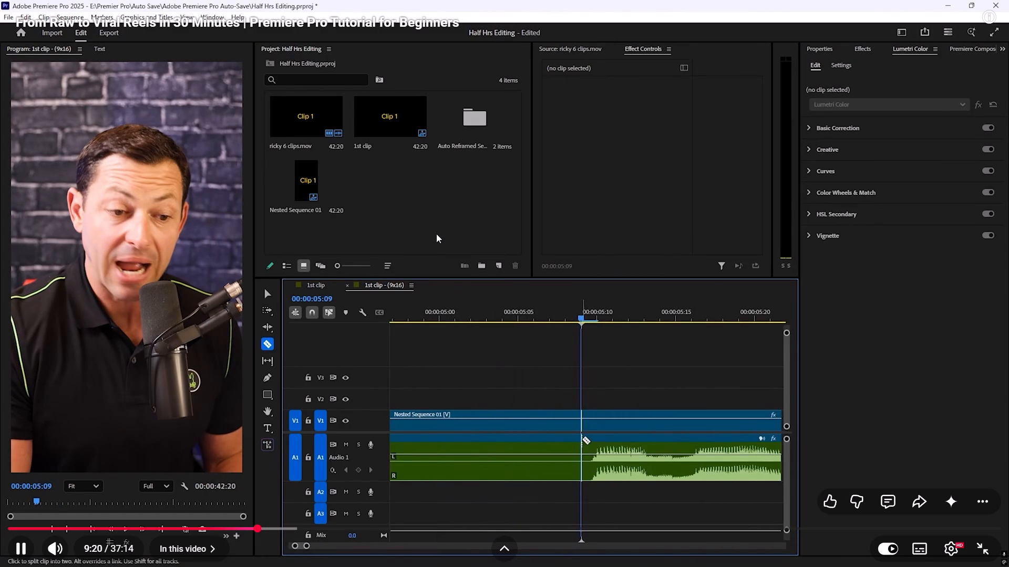
{"action": "left_click", "coordinate": [444, 234]}
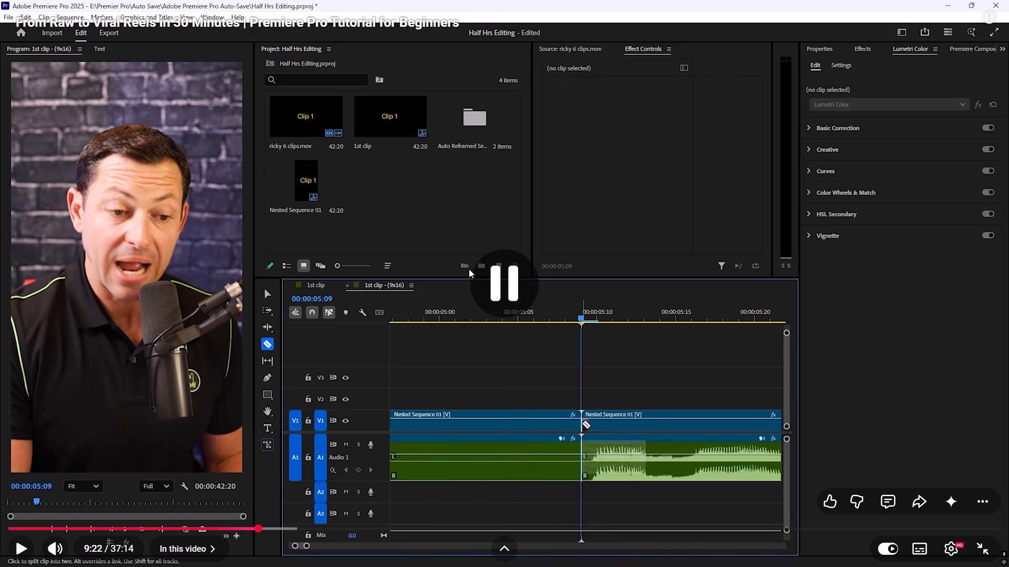
{"action": "key", "text": "alt+Tab"}
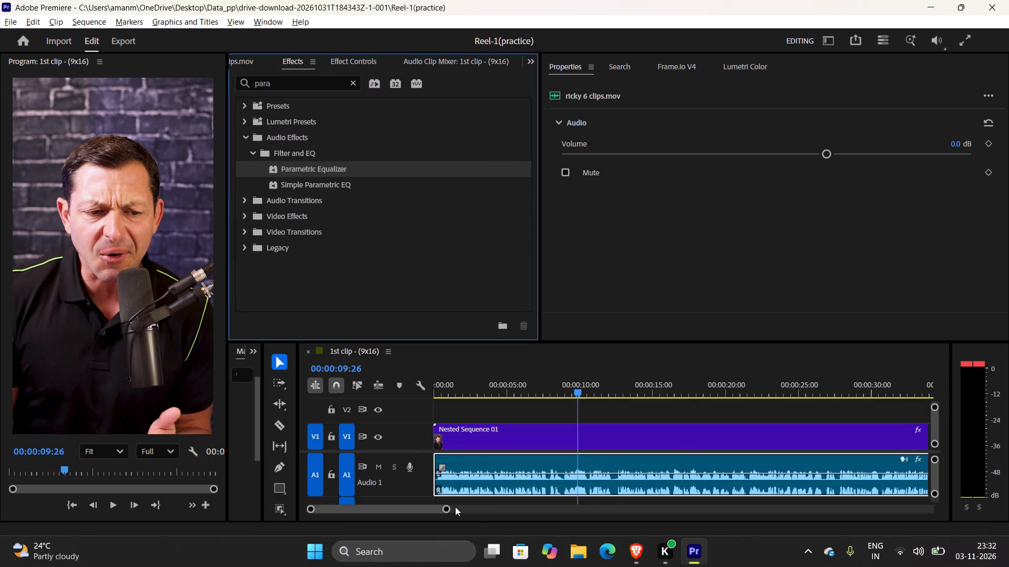
Examine the 1st clip - (9x16) audio waveform at single-frame scale around 00:00:09:16 to 00:00:10:01 and at the sequence start, checking the tutorial.
{"action": "left_click_drag", "start_coordinate": [449, 506], "coordinate": [301, 511]}
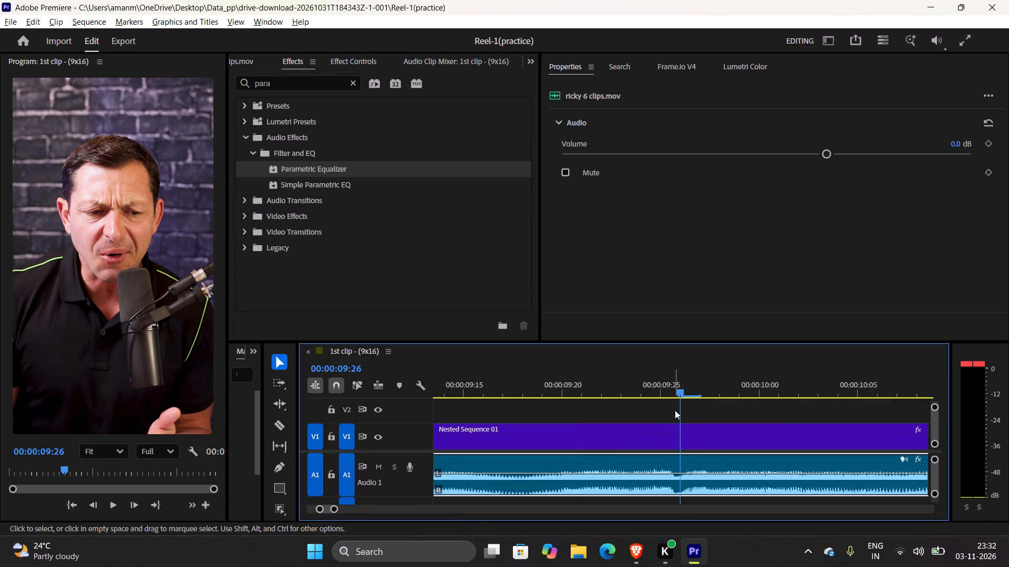
{"action": "left_click_drag", "start_coordinate": [679, 395], "coordinate": [490, 401]}
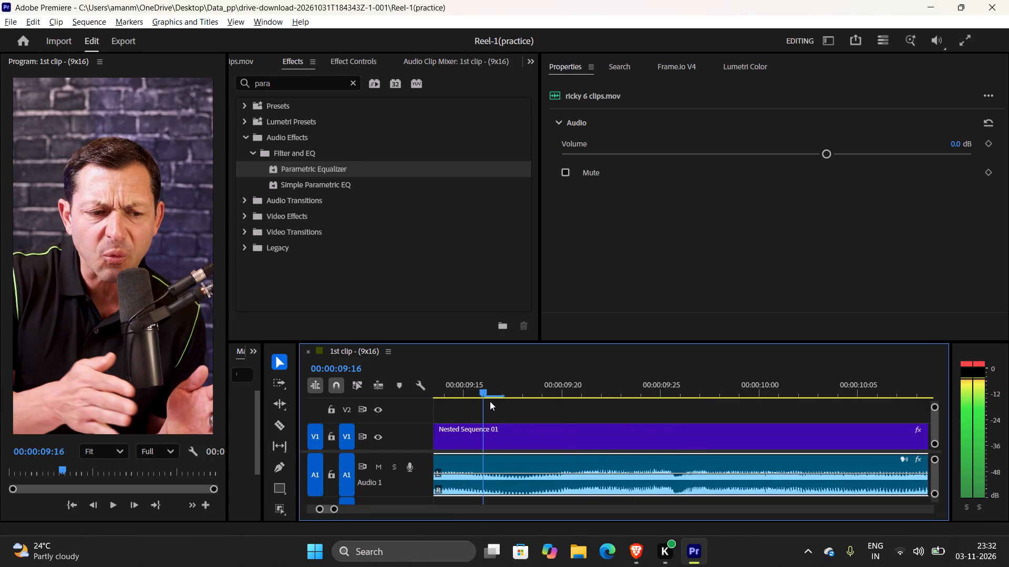
{"action": "left_click_drag", "start_coordinate": [490, 401], "coordinate": [784, 375]}
{"action": "key", "text": "alt+Tab"}
{"action": "key", "text": "alt+Tab"}
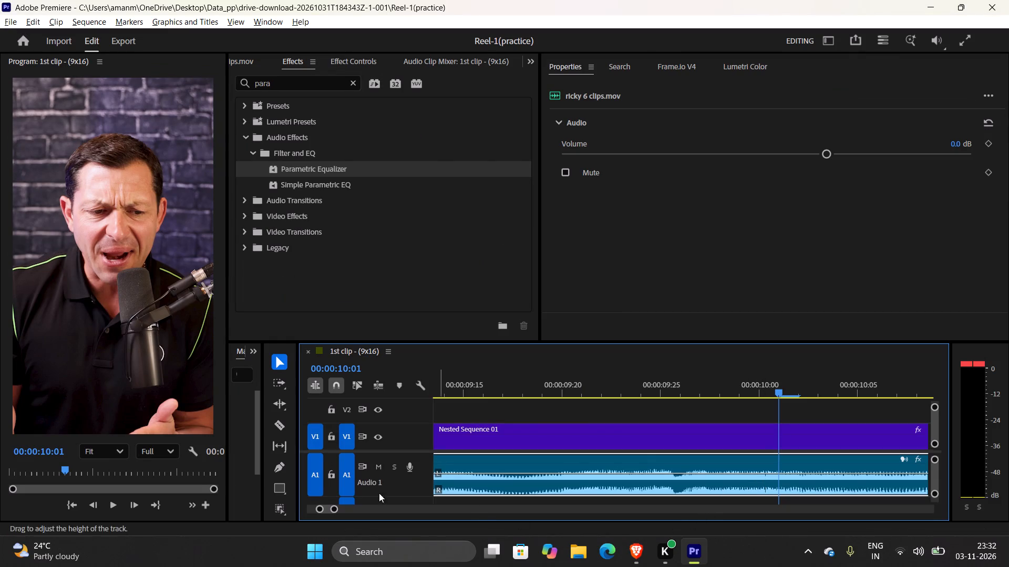
{"action": "left_click_drag", "start_coordinate": [326, 508], "coordinate": [294, 513]}
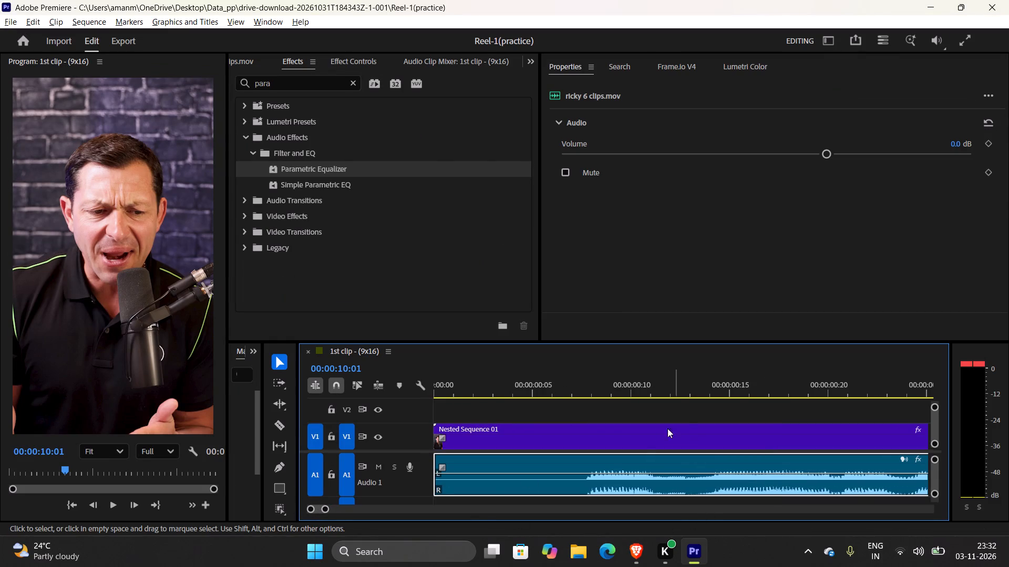
{"action": "key", "text": "alt+Tab"}
{"action": "key", "text": "alt+Tab"}
Step the playhead frame by frame between 00:00:10:01 and 00:00:11:00, examining the waveform for a pause between phrases.
{"action": "key", "text": "Right"}
{"action": "key", "text": "Right"}
{"action": "key", "text": "Right"}
{"action": "key", "text": "Right"}
{"action": "key", "text": "Right"}
{"action": "key", "text": "Right"}
{"action": "key", "text": "Right"}
{"action": "key", "text": "Right"}
{"action": "key", "text": "Right"}
{"action": "key", "text": "Right"}
{"action": "key", "text": "Right"}
{"action": "key", "text": "Right"}
{"action": "key", "text": "Right"}
{"action": "key", "text": "Right"}
{"action": "key", "text": "Right"}
{"action": "key", "text": "Right"}
{"action": "key", "text": "Right"}
{"action": "key", "text": "Right"}
{"action": "key", "text": "Right"}
{"action": "key", "text": "Right"}
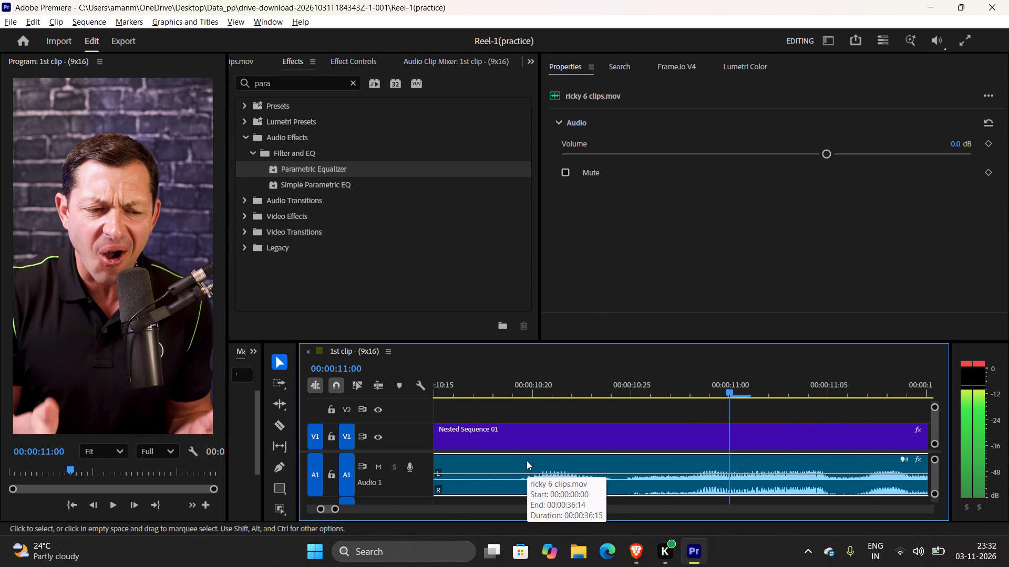
{"action": "key", "text": "Left"}
{"action": "key", "text": "Left"}
{"action": "key", "text": "Left"}
{"action": "key", "text": "Left"}
{"action": "key", "text": "Left"}
{"action": "key", "text": "Left"}
{"action": "key", "text": "Left"}
{"action": "key", "text": "Left"}
{"action": "key", "text": "Left"}
{"action": "key", "text": "Left"}
{"action": "key", "text": "Left"}
{"action": "key", "text": "Left"}
{"action": "key", "text": "Left"}
{"action": "key", "text": "Left"}
{"action": "key", "text": "Left"}
{"action": "key", "text": "Left"}
{"action": "key", "text": "Left"}
{"action": "key", "text": "Left"}
{"action": "key", "text": "Left"}
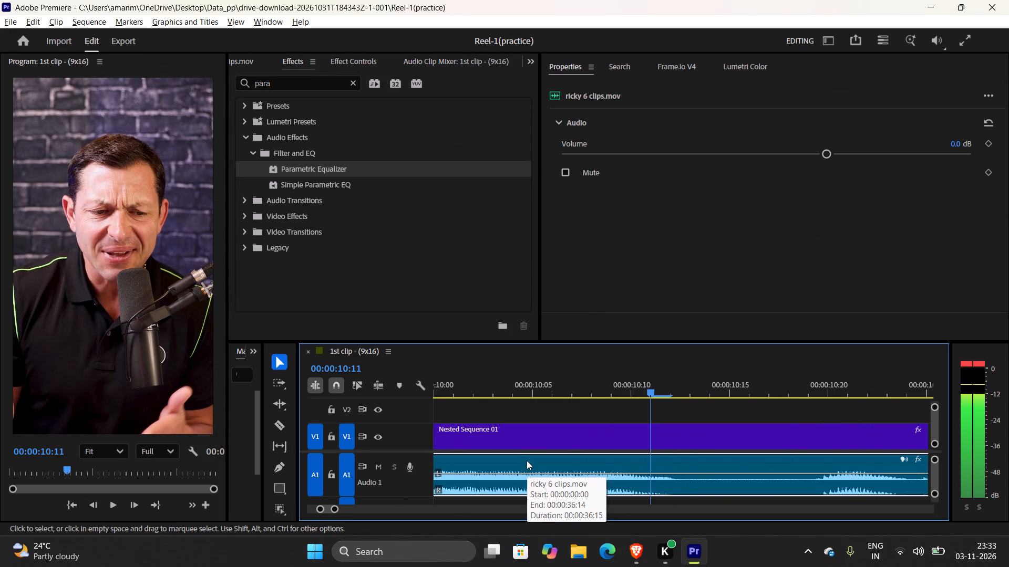
{"action": "key", "text": "Left"}
{"action": "key", "text": "Left"}
{"action": "key", "text": "Left"}
{"action": "key", "text": "Right"}
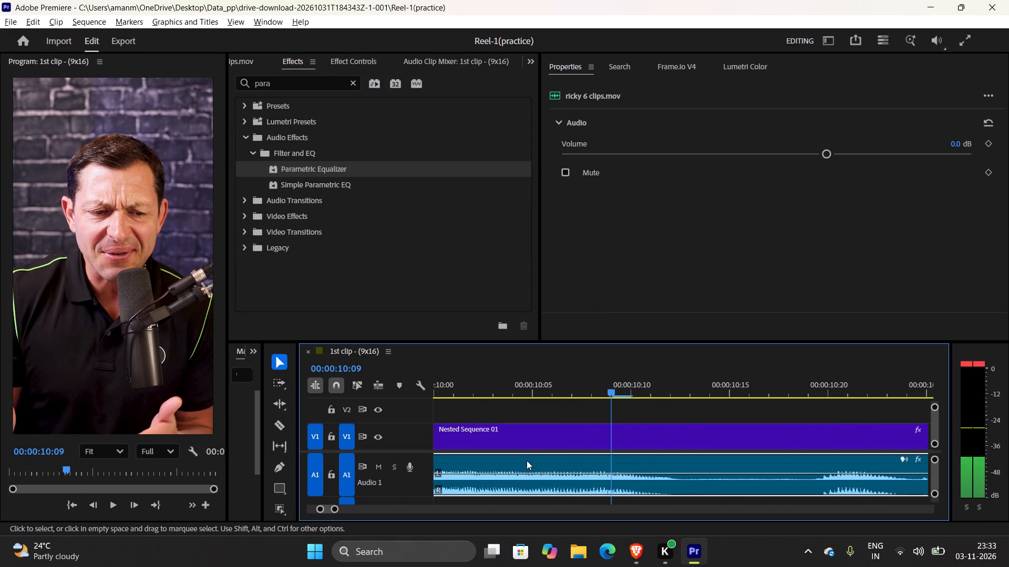
Move the playhead back to about 00:00:05:11, examining the frames and audio there against the tutorial's cut at 00:00:05:09.
{"action": "key", "text": "alt+Tab"}
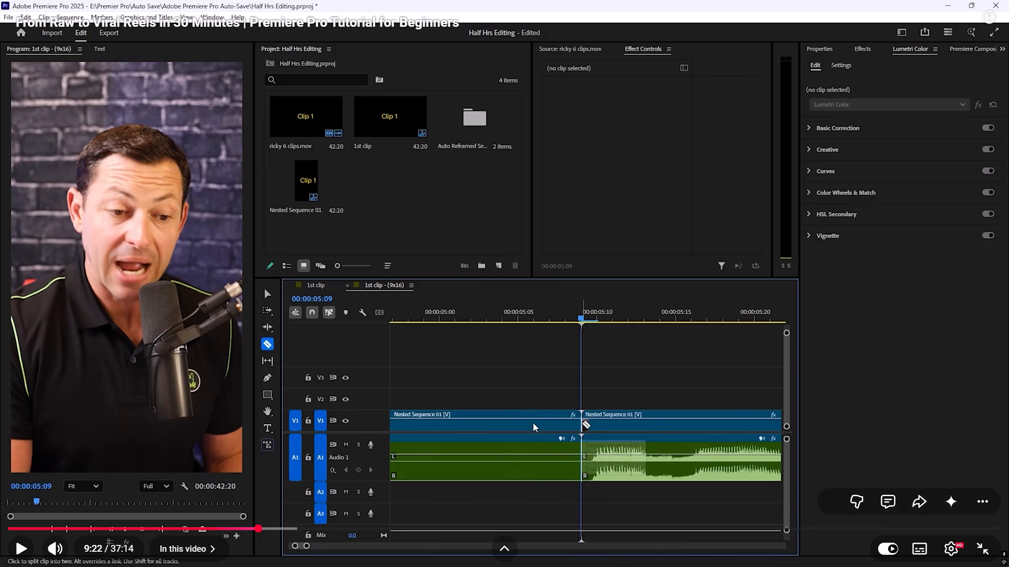
{"action": "key", "text": "alt+Tab"}
{"action": "key", "text": "Left"}
{"action": "key", "text": "Left"}
{"action": "key", "text": "Left"}
{"action": "key", "text": "Left"}
{"action": "key", "text": "Left"}
{"action": "key", "text": "Left"}
{"action": "key", "text": "Left"}
{"action": "key", "text": "Left"}
{"action": "key", "text": "Left"}
{"action": "key", "text": "Left"}
{"action": "key", "text": "Left"}
{"action": "key", "text": "Left"}
{"action": "key", "text": "Left"}
{"action": "key", "text": "Left"}
{"action": "key", "text": "Left"}
{"action": "key", "text": "Left"}
{"action": "key", "text": "Left"}
{"action": "key", "text": "Left"}
{"action": "key", "text": "Left"}
{"action": "key", "text": "Left"}
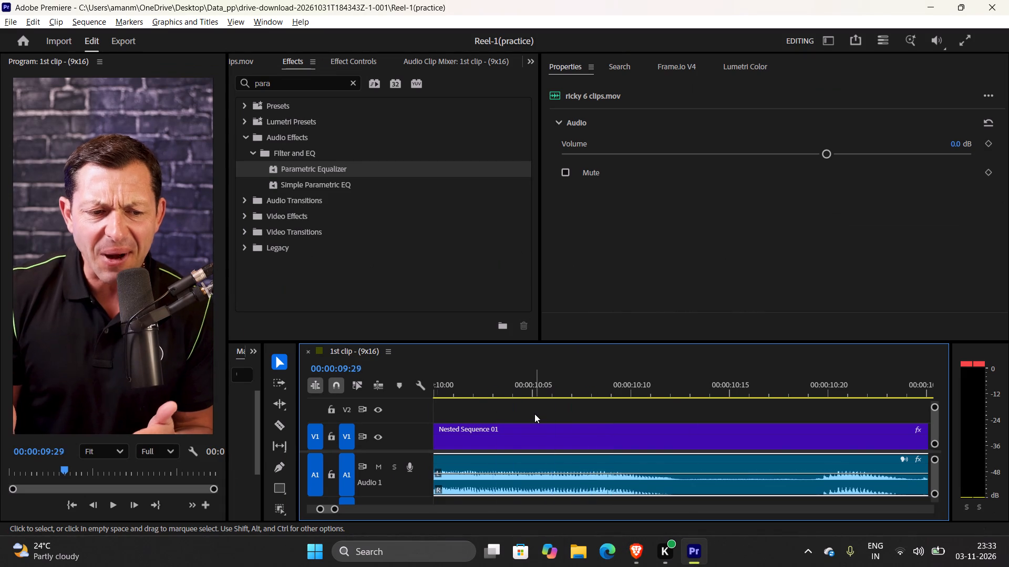
{"action": "key", "text": "Left"}
{"action": "key", "text": "Left"}
{"action": "key", "text": "Left"}
{"action": "key", "text": "Left"}
{"action": "key", "text": "Left"}
{"action": "key", "text": "Left"}
{"action": "key", "text": "Left"}
{"action": "key", "text": "Left"}
{"action": "key", "text": "Left"}
{"action": "key", "text": "Left"}
{"action": "key", "text": "Left"}
{"action": "key", "text": "Left"}
{"action": "key", "text": "Left"}
{"action": "key", "text": "Left"}
{"action": "key", "text": "Left"}
{"action": "key", "text": "Left"}
{"action": "key", "text": "Left"}
{"action": "key", "text": "Left"}
{"action": "key", "text": "Left"}
{"action": "key", "text": "Left"}
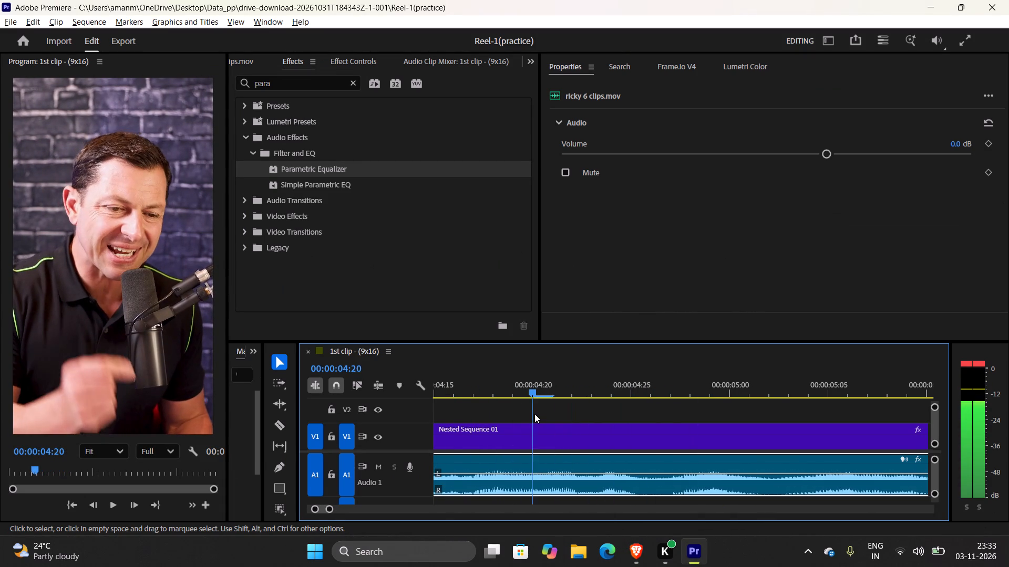
{"action": "key", "text": "Right"}
{"action": "key", "text": "Right"}
{"action": "key", "text": "Right"}
{"action": "key", "text": "Right"}
{"action": "key", "text": "Right"}
{"action": "key", "text": "Right"}
{"action": "key", "text": "Right"}
{"action": "key", "text": "Right"}
{"action": "key", "text": "Right"}
{"action": "key", "text": "Right"}
{"action": "key", "text": "Right"}
{"action": "key", "text": "Right"}
{"action": "key", "text": "Right"}
{"action": "key", "text": "Right"}
{"action": "key", "text": "Right"}
{"action": "key", "text": "Right"}
{"action": "key", "text": "Right"}
{"action": "key", "text": "Right"}
{"action": "key", "text": "Right"}
{"action": "key", "text": "Right"}
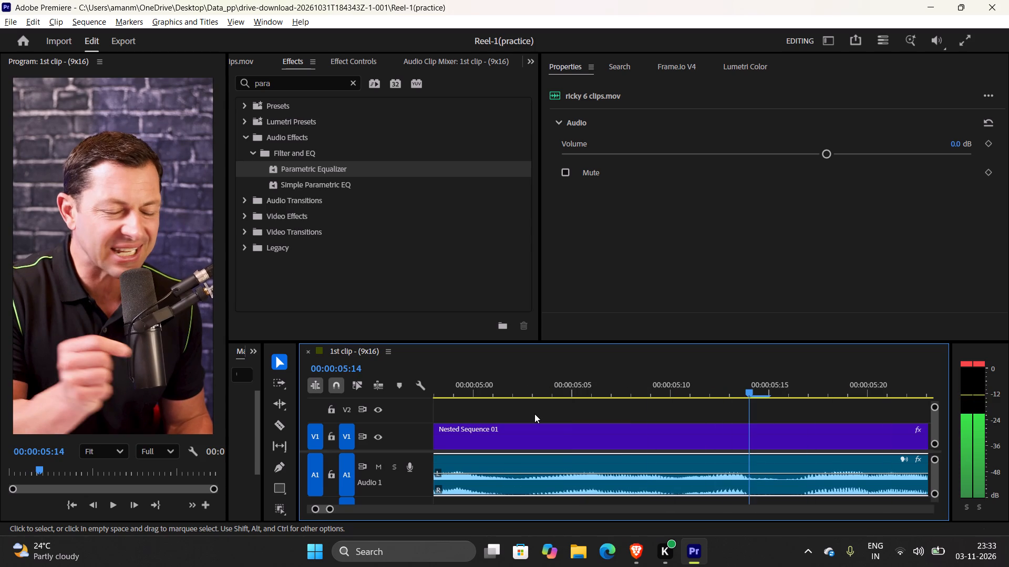
{"action": "key", "text": "Right"}
{"action": "key", "text": "Left"}
{"action": "key", "text": "Left"}
{"action": "key", "text": "Left"}
{"action": "key", "text": "Left"}
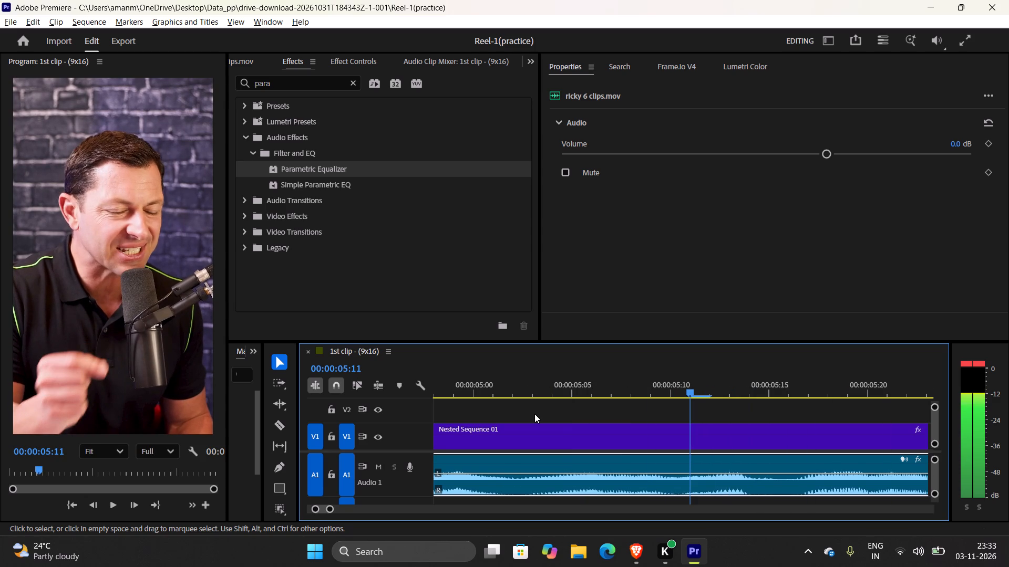
{"action": "key", "text": "alt+Tab"}
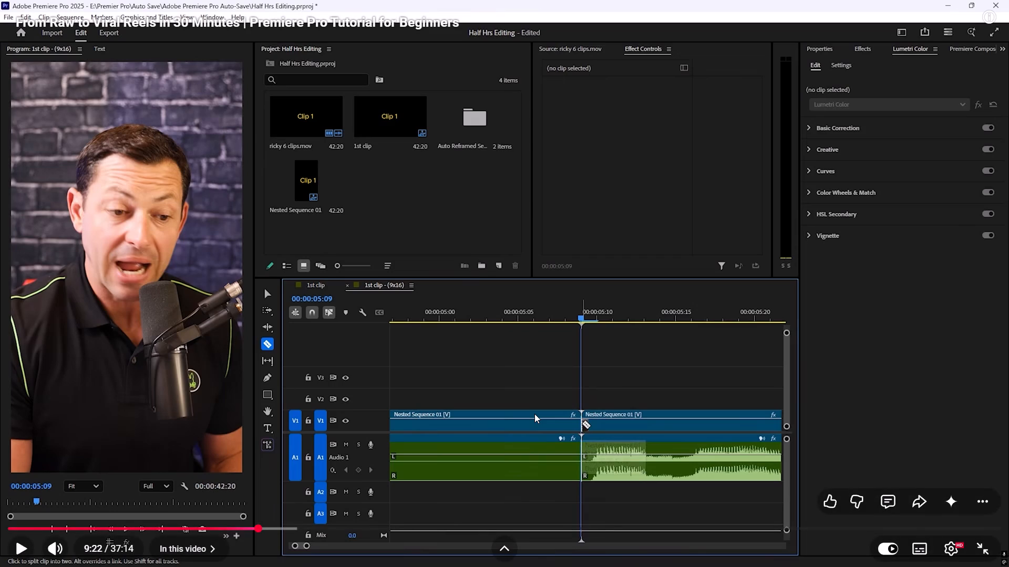
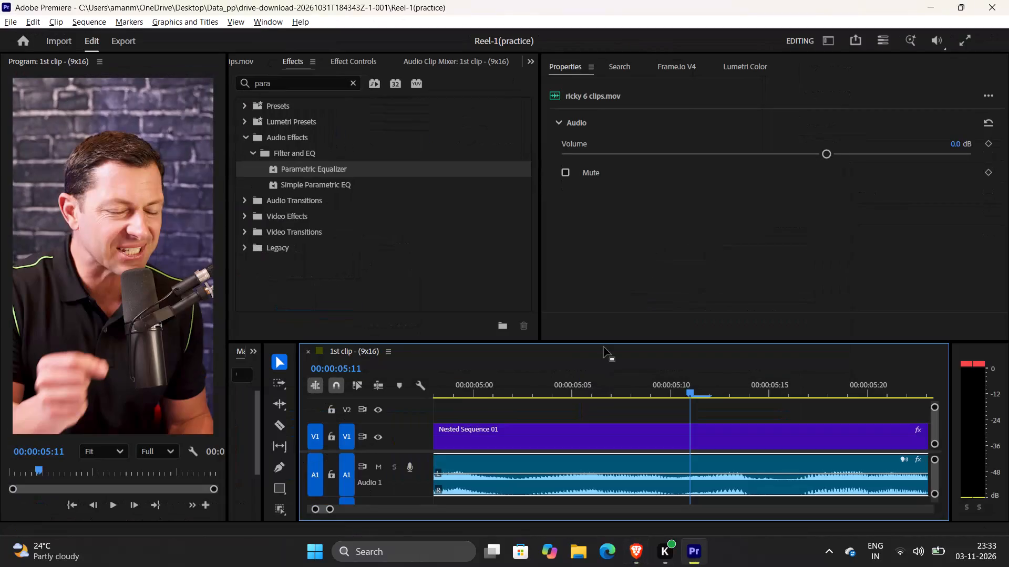
Move the playhead to 00:00:05:09 in the 1st clip - (9x16) sequence, checking it against the tutorial's cut point.
{"action": "key", "text": "alt+Tab"}
{"action": "key", "text": "alt+Tab"}
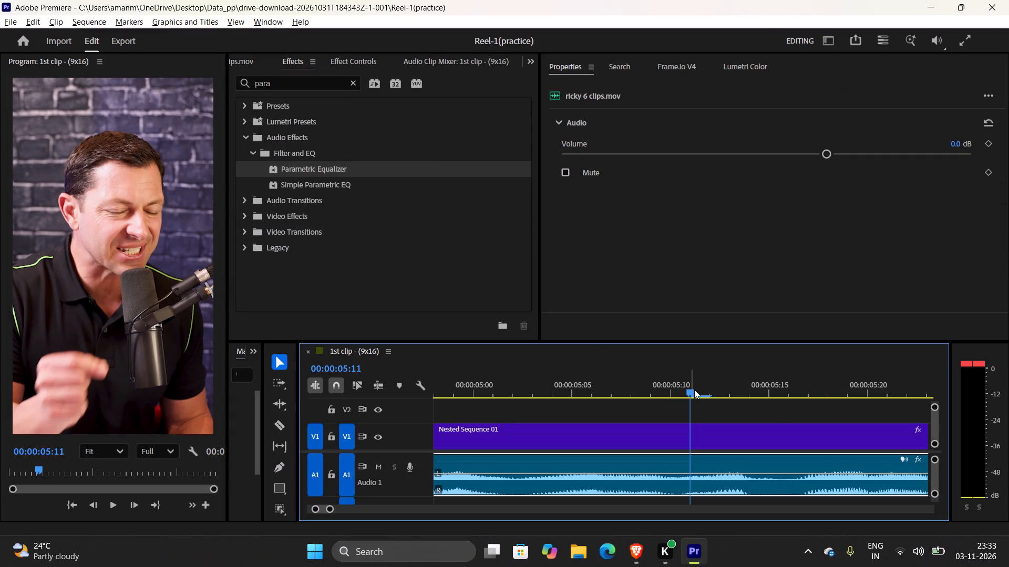
{"action": "left_click_drag", "start_coordinate": [692, 391], "coordinate": [682, 395]}
{"action": "left_click_drag", "start_coordinate": [688, 393], "coordinate": [652, 403]}
{"action": "key", "text": "alt+Tab"}
{"action": "key", "text": "alt+Tab"}
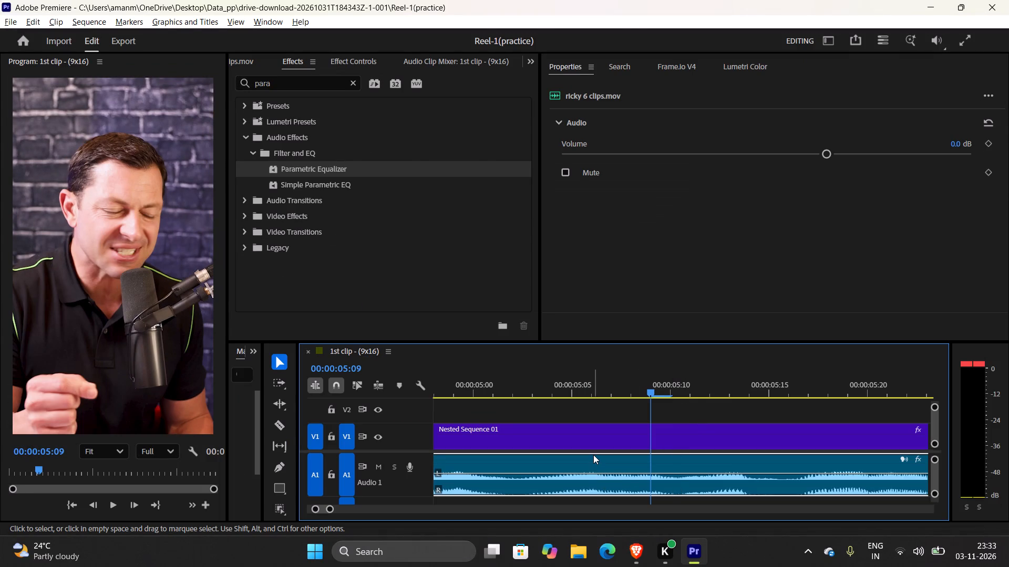
Switch to the YouTube tutorial and rewatch the clip-splitting section from about 8:53 to 9:22, then return to Premiere Pro.
{"action": "key", "text": "alt+Tab"}
{"action": "left_click", "coordinate": [623, 420]}
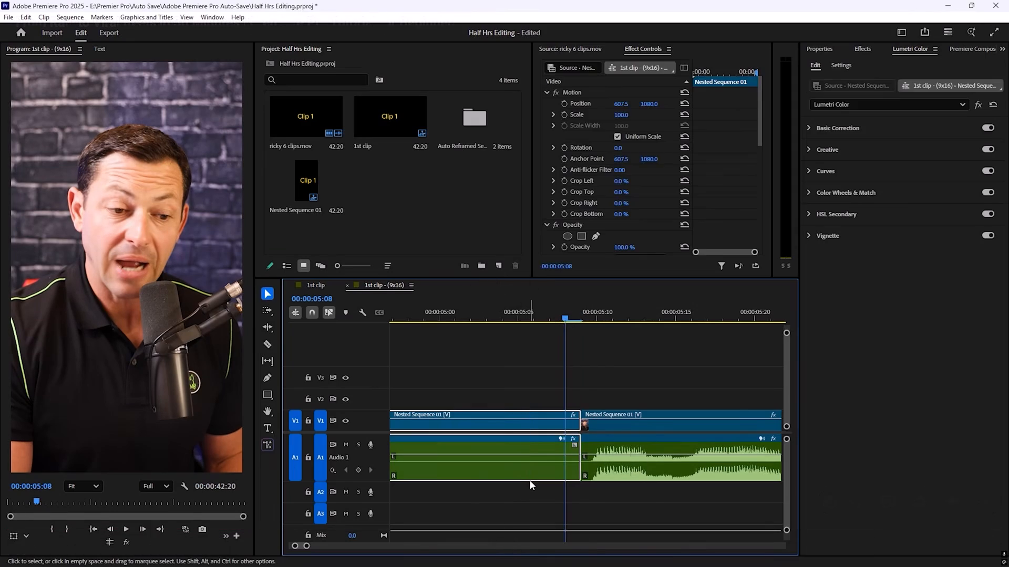
{"action": "key", "text": "Left"}
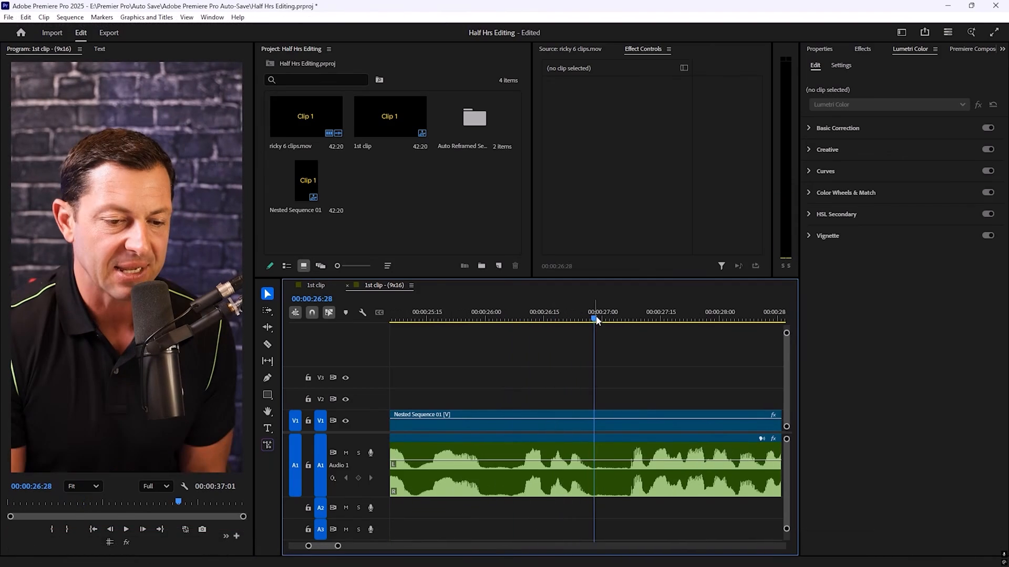
{"action": "key", "text": "Left"}
{"action": "key", "text": "Left"}
{"action": "key", "text": "Left"}
{"action": "key", "text": "Left"}
{"action": "key", "text": "Left"}
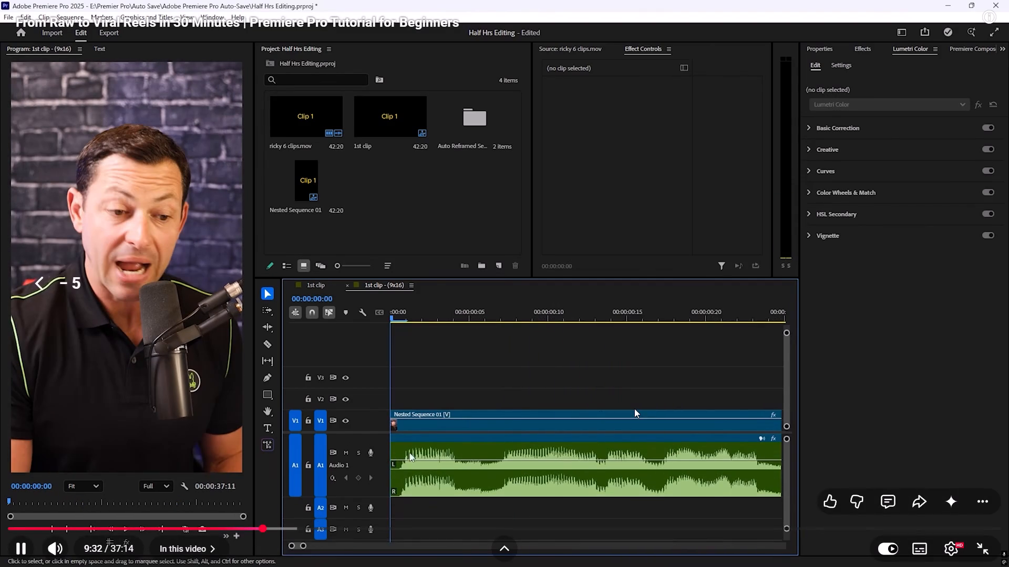
{"action": "key", "text": "Left"}
{"action": "key", "text": "Left"}
{"action": "key", "text": "Left"}
{"action": "key", "text": "Left"}
{"action": "key", "text": "space"}
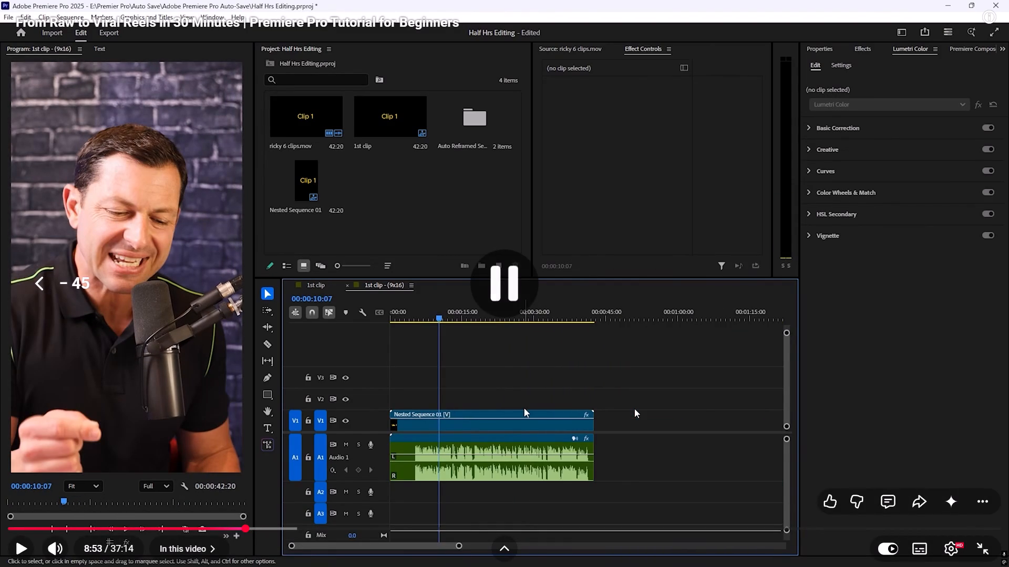
{"action": "key", "text": "space"}
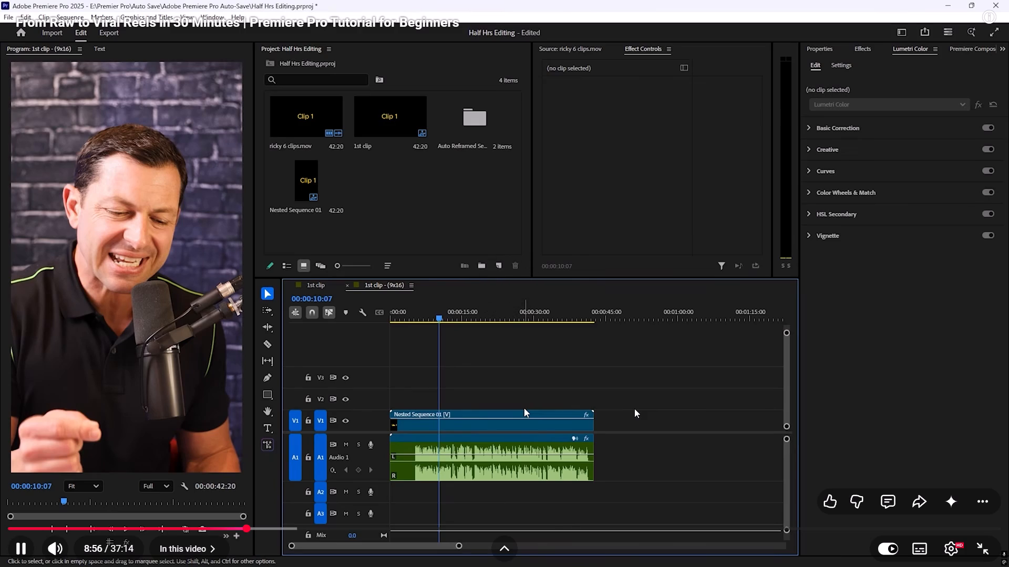
{"action": "key", "text": "Right"}
{"action": "key", "text": "Right"}
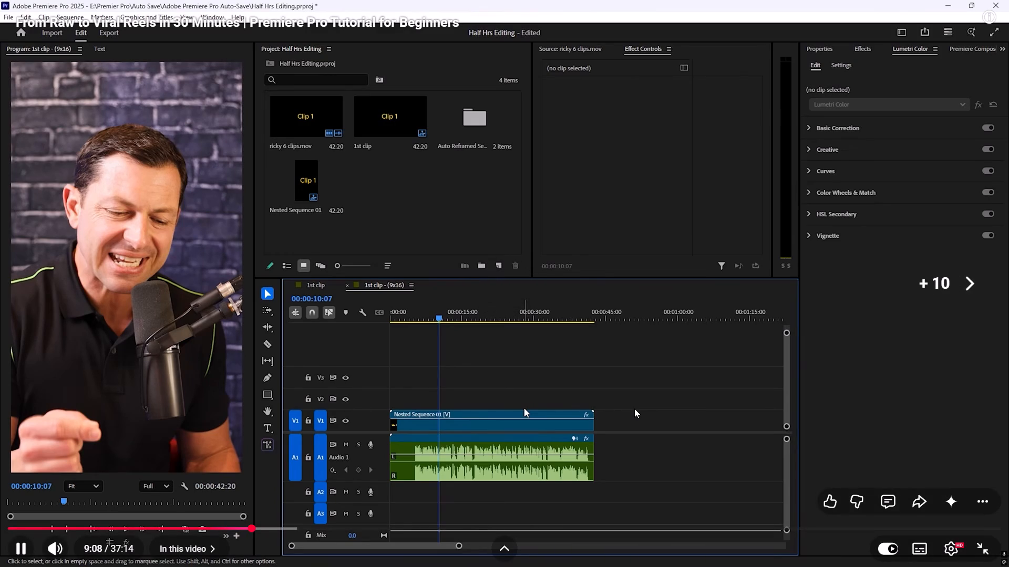
{"action": "key", "text": "Right"}
{"action": "key", "text": "Right"}
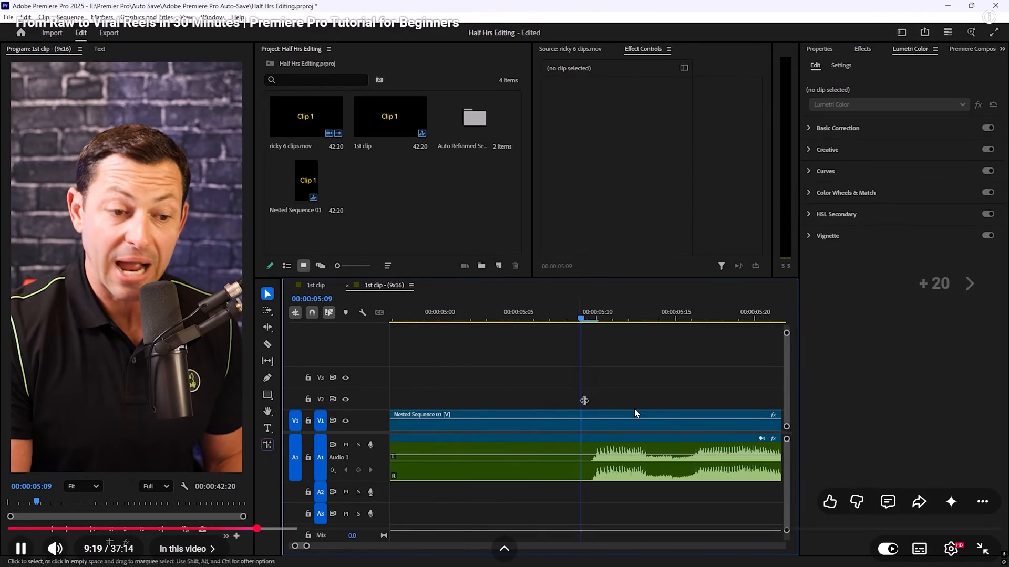
{"action": "key", "text": "Left"}
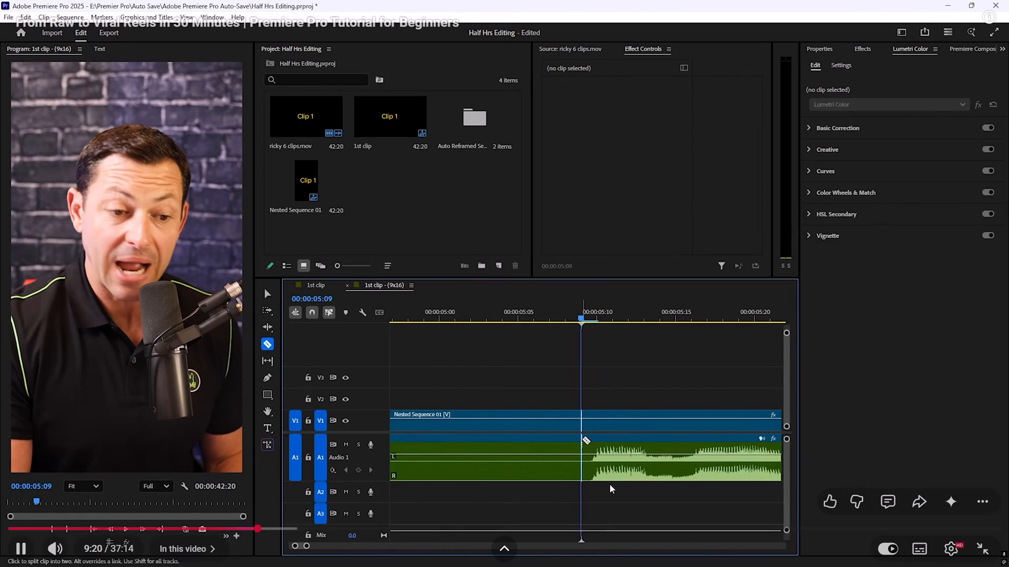
{"action": "key", "text": "space"}
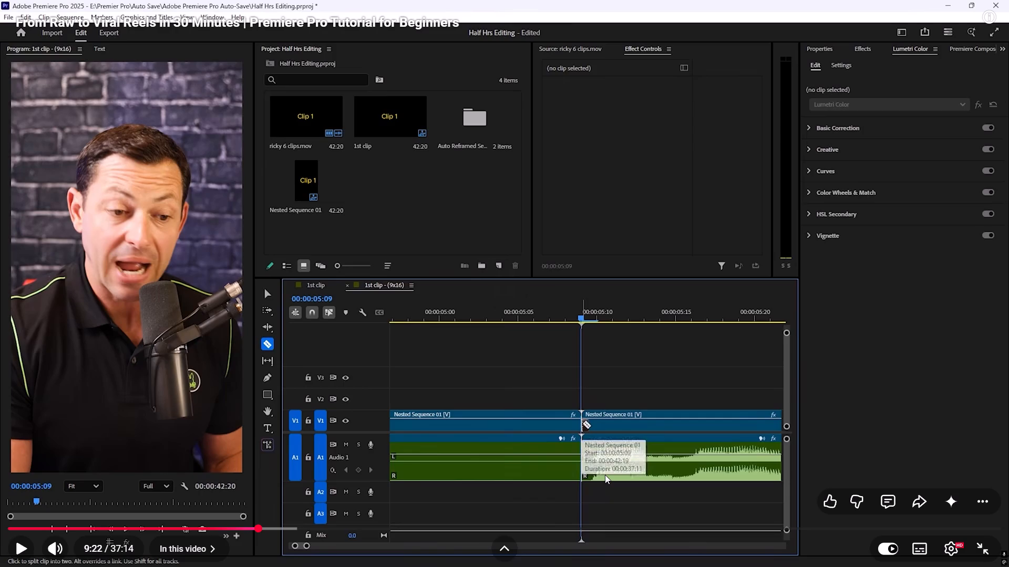
{"action": "key", "text": "alt+Tab"}
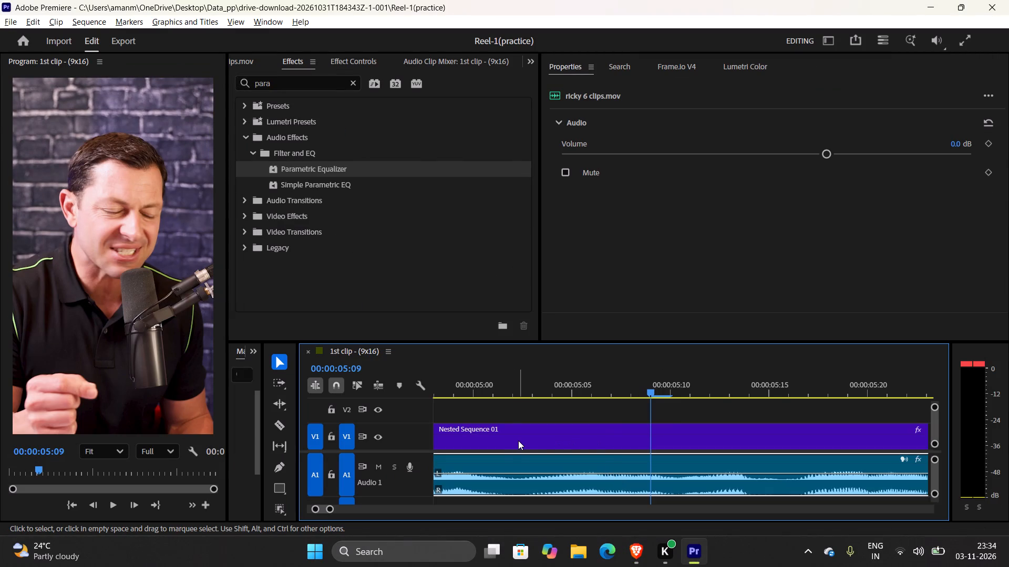
Split both the audio on A1 and the Nested Sequence 01 video on V1 at 00:00:05:09 with the Razor tool.
{"action": "key", "text": "c"}
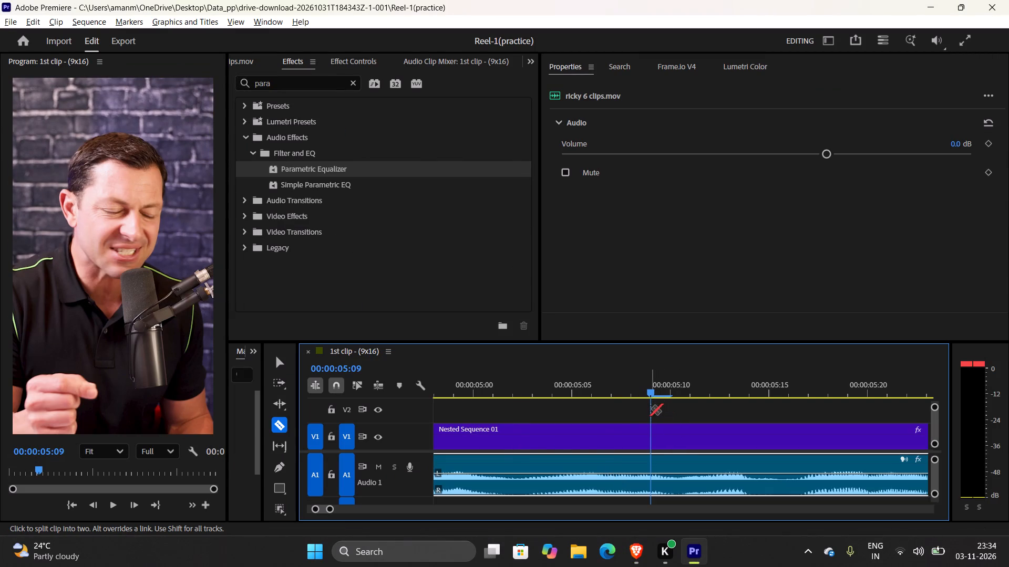
{"action": "left_click", "coordinate": [651, 400]}
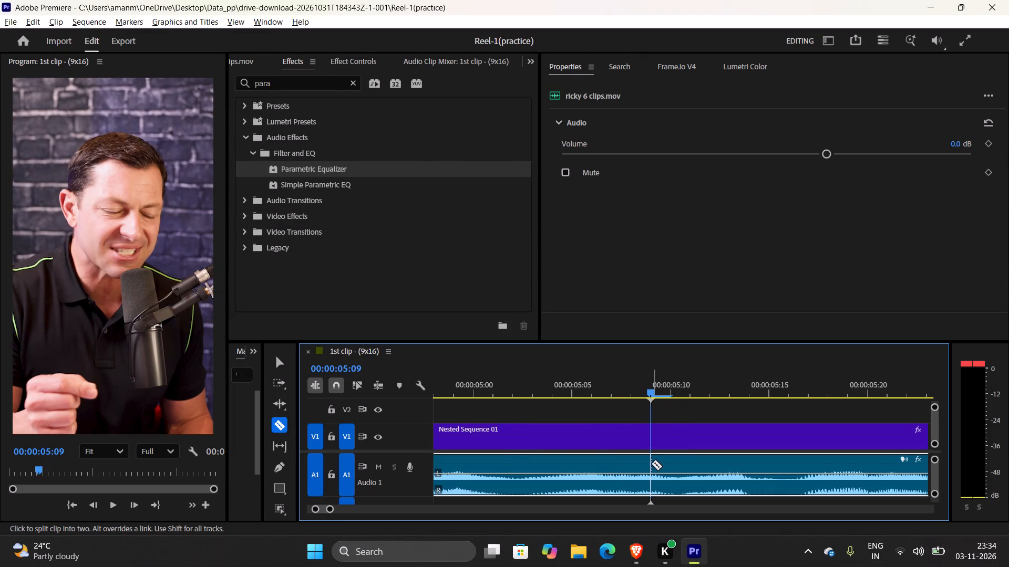
{"action": "left_click", "coordinate": [651, 458]}
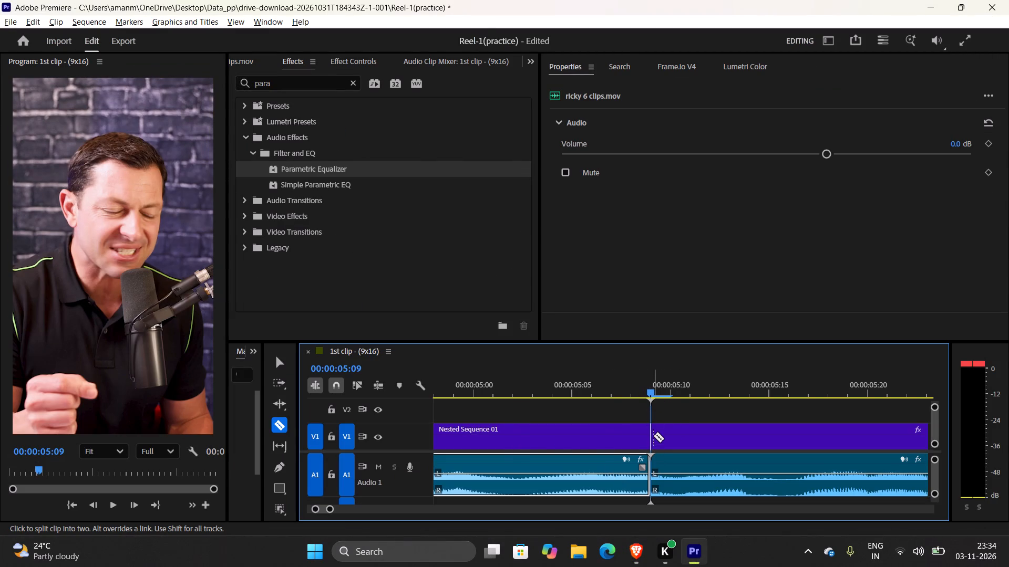
{"action": "left_click", "coordinate": [651, 431]}
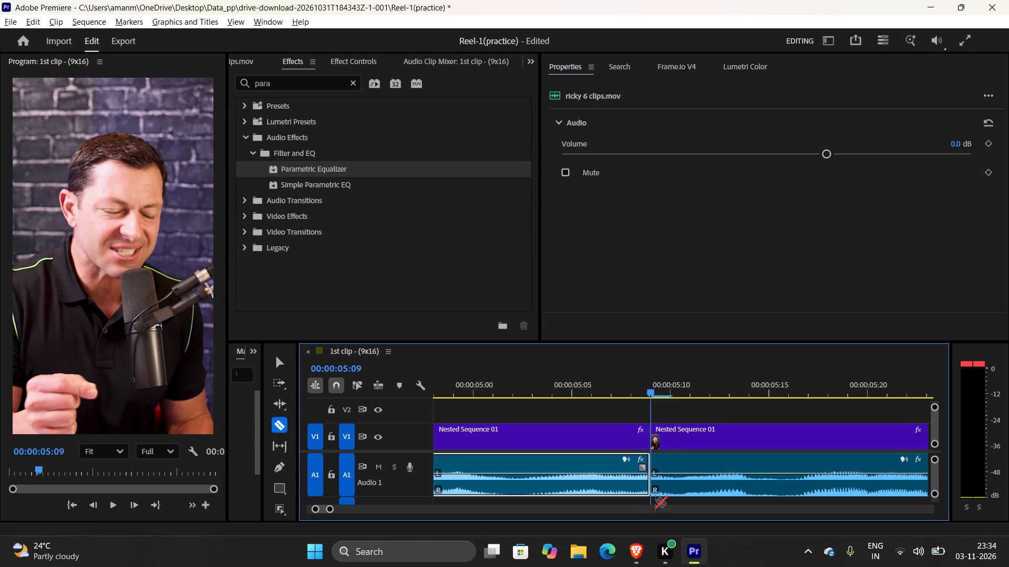
Check the YouTube tutorial to about 9:25, then delete the video and audio segments before the 00:00:05:09 cut.
{"action": "key", "text": "alt+Tab"}
{"action": "left_click", "coordinate": [581, 395]}
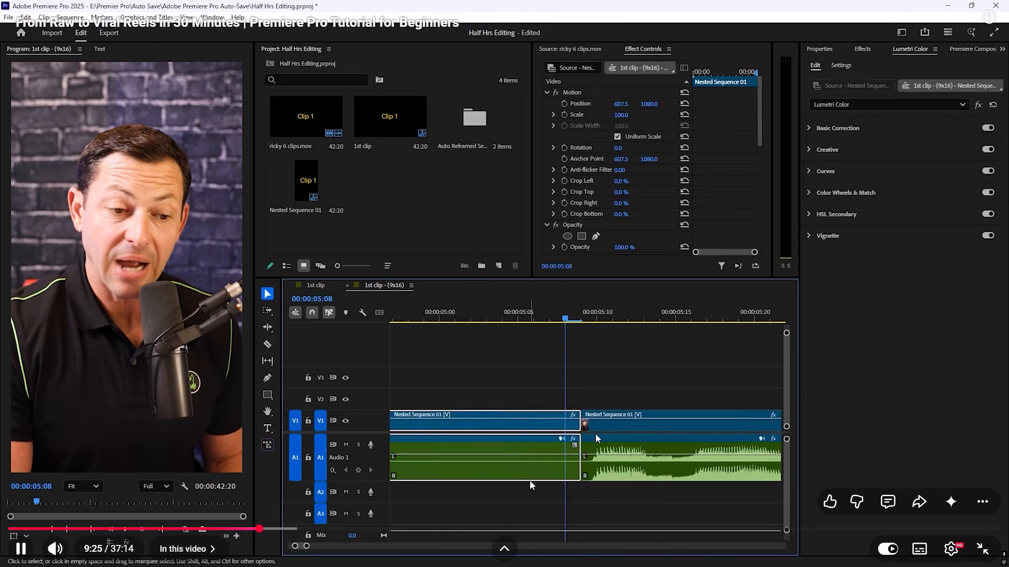
{"action": "left_click", "coordinate": [589, 427]}
{"action": "key", "text": "alt+Tab"}
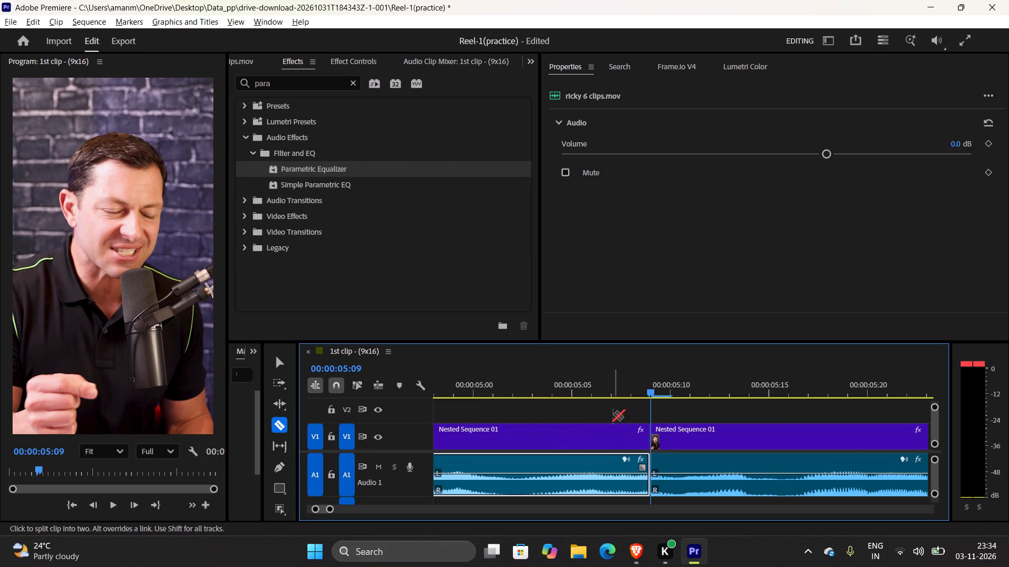
{"action": "left_click_drag", "start_coordinate": [611, 414], "coordinate": [601, 480]}
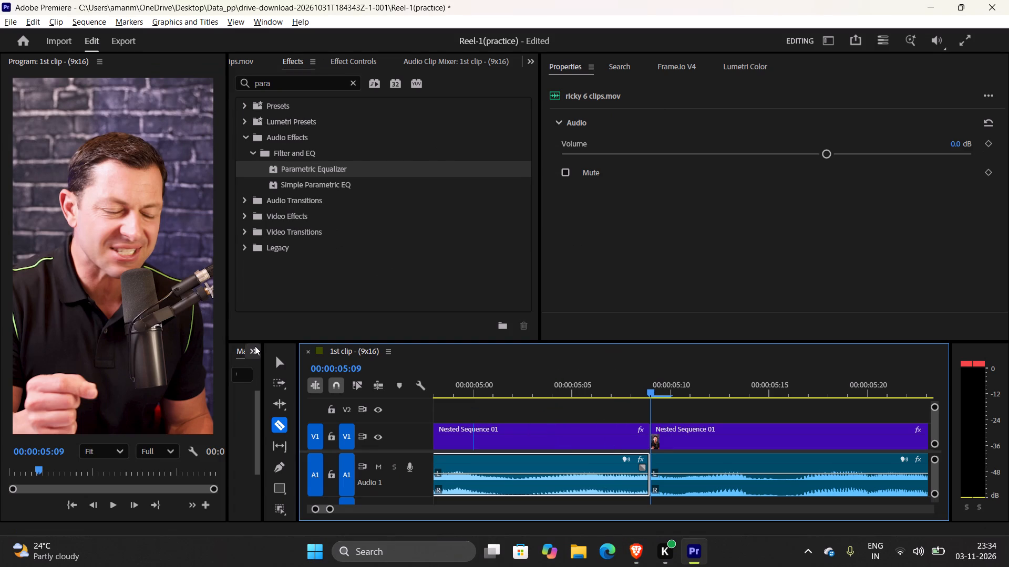
{"action": "key", "text": "s"}
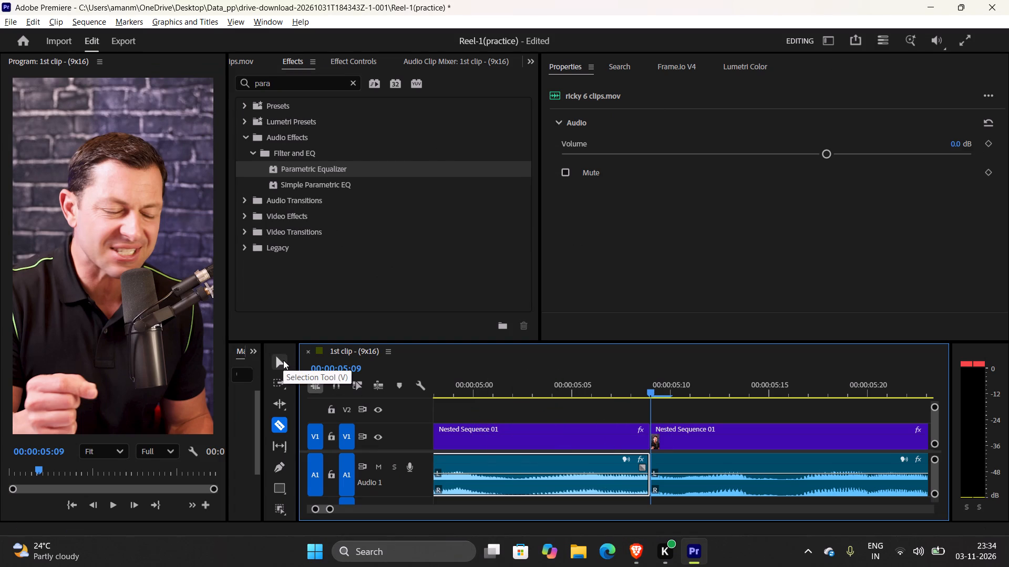
{"action": "key", "text": "v"}
{"action": "left_click_drag", "start_coordinate": [544, 414], "coordinate": [547, 500]}
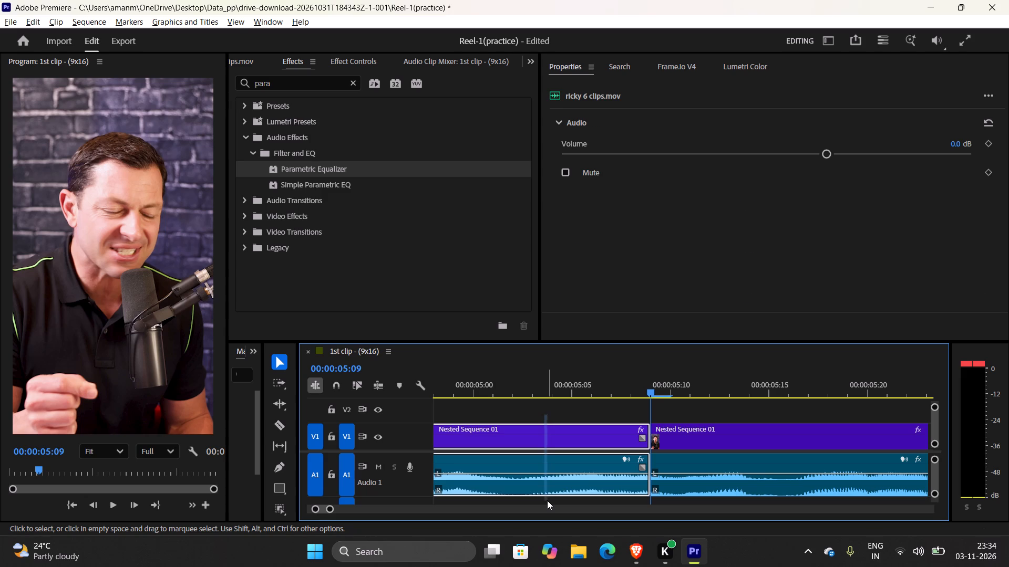
{"action": "key", "text": "Delete"}
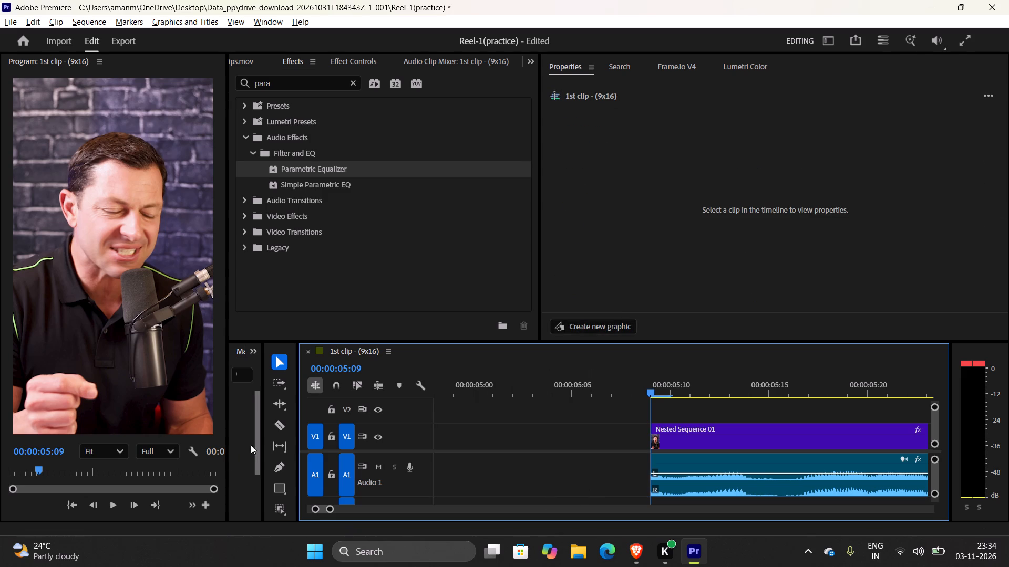
Play back the sequence around the cut and the empty gap before it, then return the playhead to 00:00:00:00.
{"action": "left_click", "coordinate": [107, 503]}
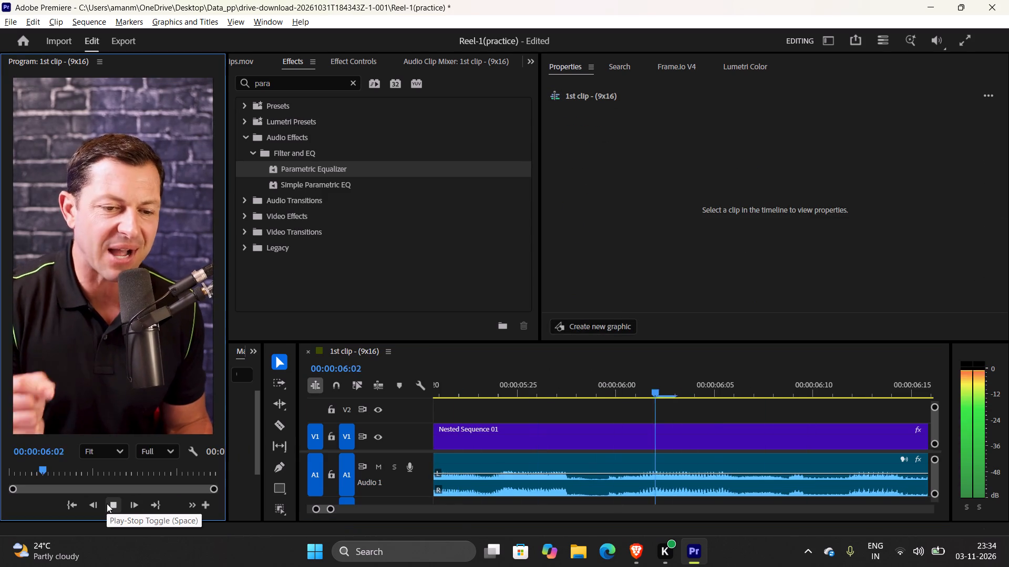
{"action": "left_click", "coordinate": [109, 504]}
{"action": "left_click", "coordinate": [30, 471]}
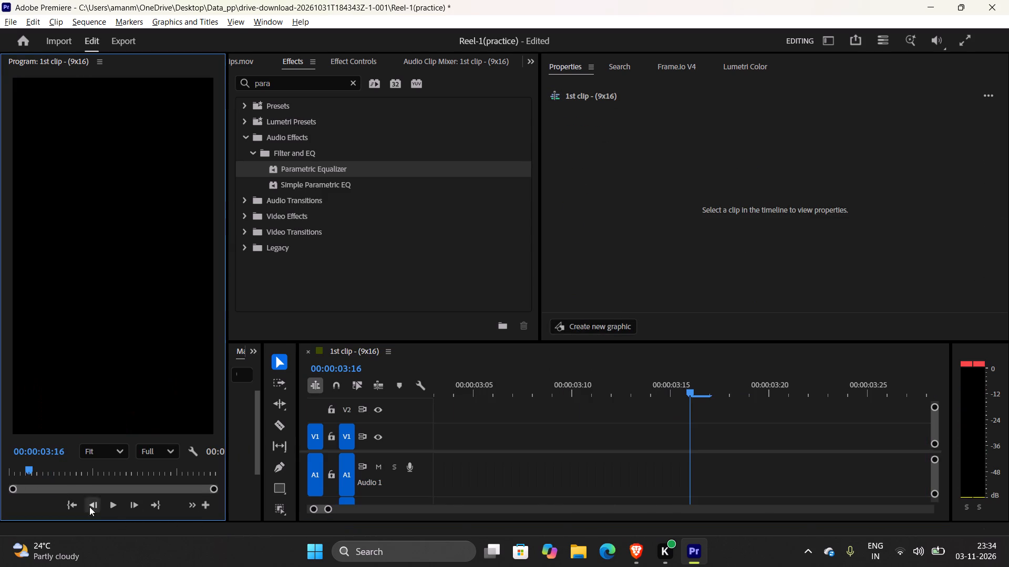
{"action": "left_click", "coordinate": [114, 511]}
{"action": "left_click", "coordinate": [114, 511]}
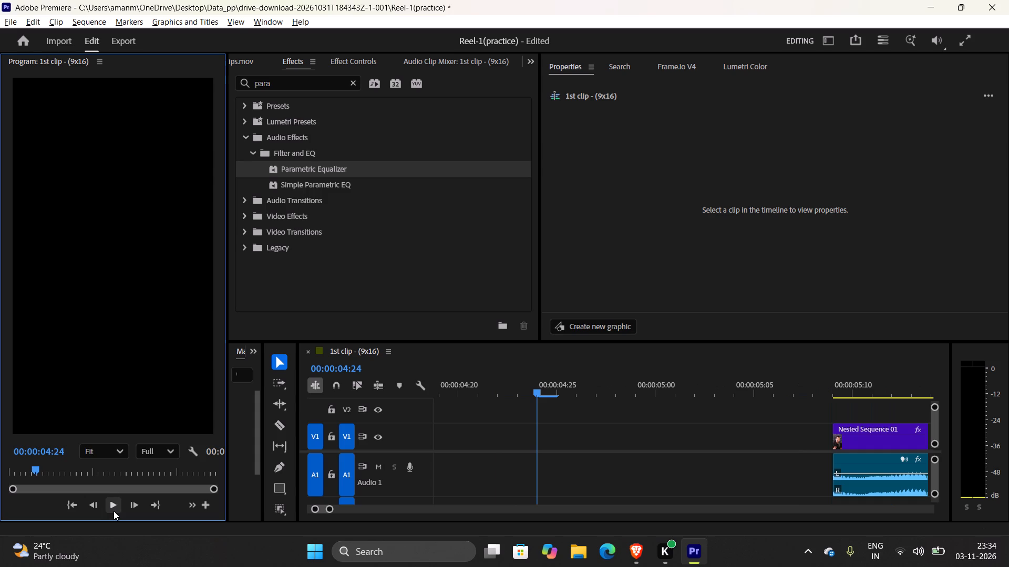
{"action": "left_click", "coordinate": [114, 511]}
{"action": "left_click", "coordinate": [114, 511]}
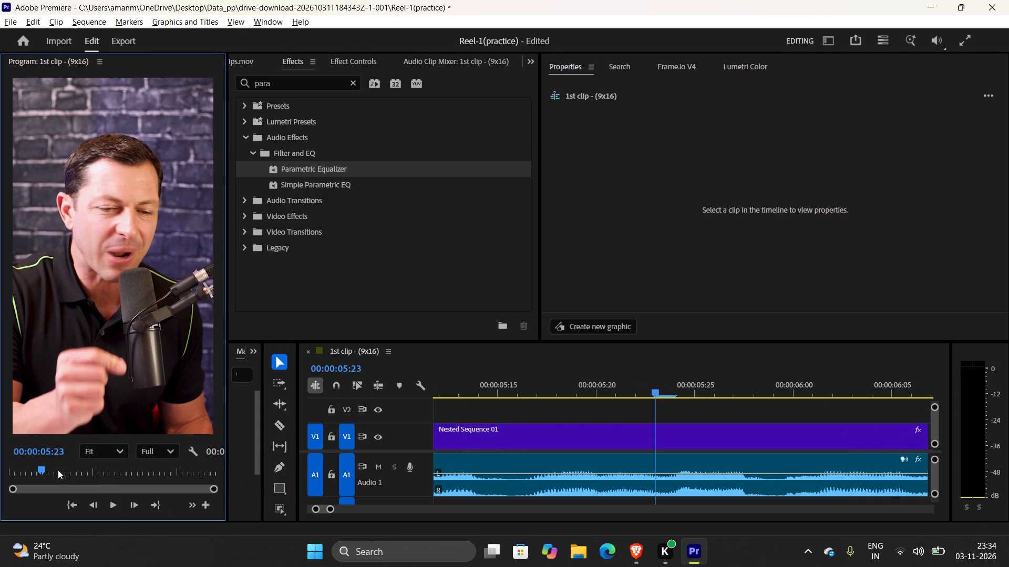
{"action": "left_click_drag", "start_coordinate": [47, 468], "coordinate": [8, 468]}
Watch the YouTube tutorial to 9:45, then move the remaining Nested Sequence 01 video clip on V1 to the sequence start.
{"action": "key", "text": "alt+Tab"}
{"action": "left_click", "coordinate": [534, 385]}
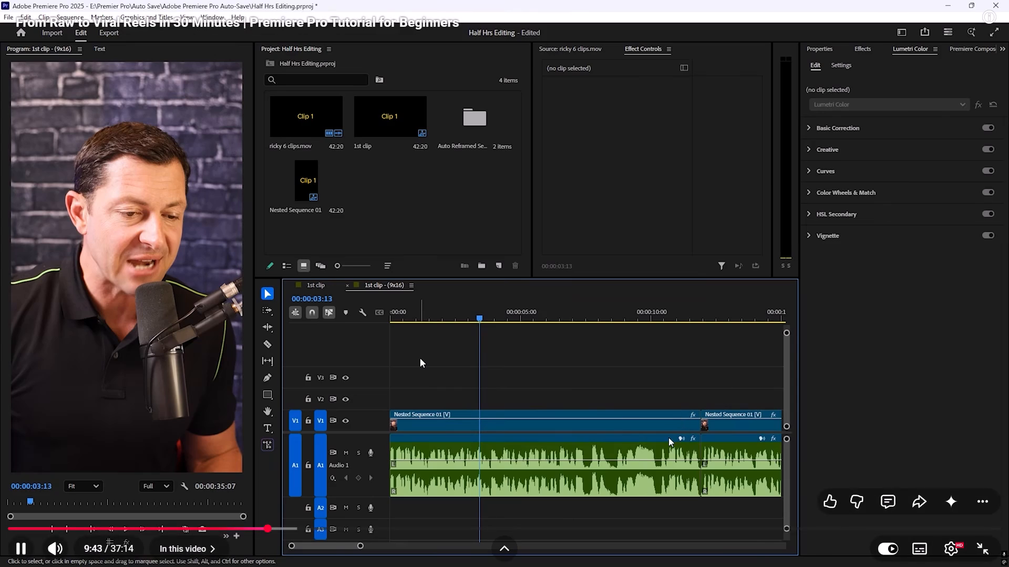
{"action": "left_click", "coordinate": [614, 450]}
{"action": "key", "text": "alt+Tab"}
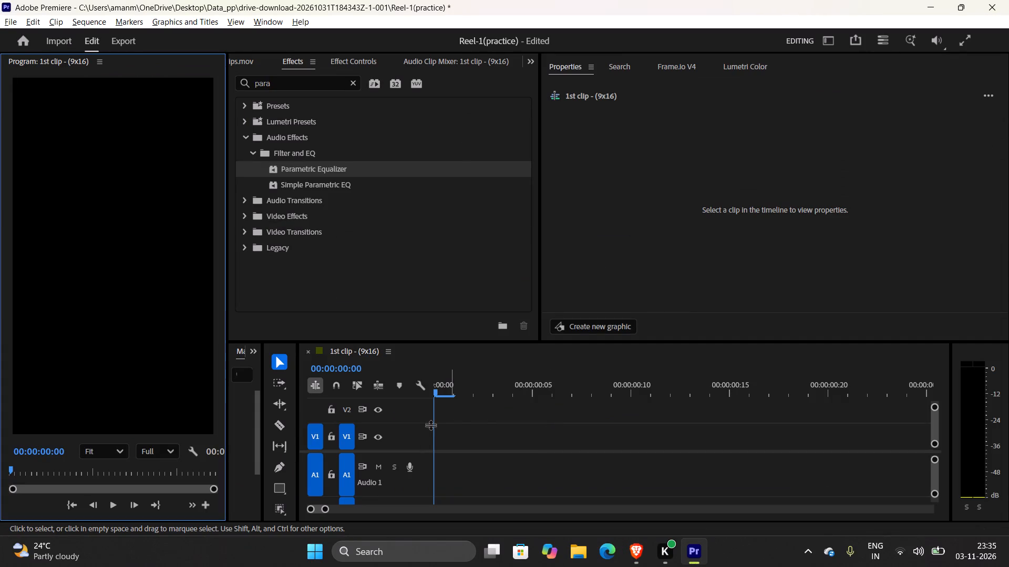
{"action": "left_click_drag", "start_coordinate": [324, 507], "coordinate": [506, 511]}
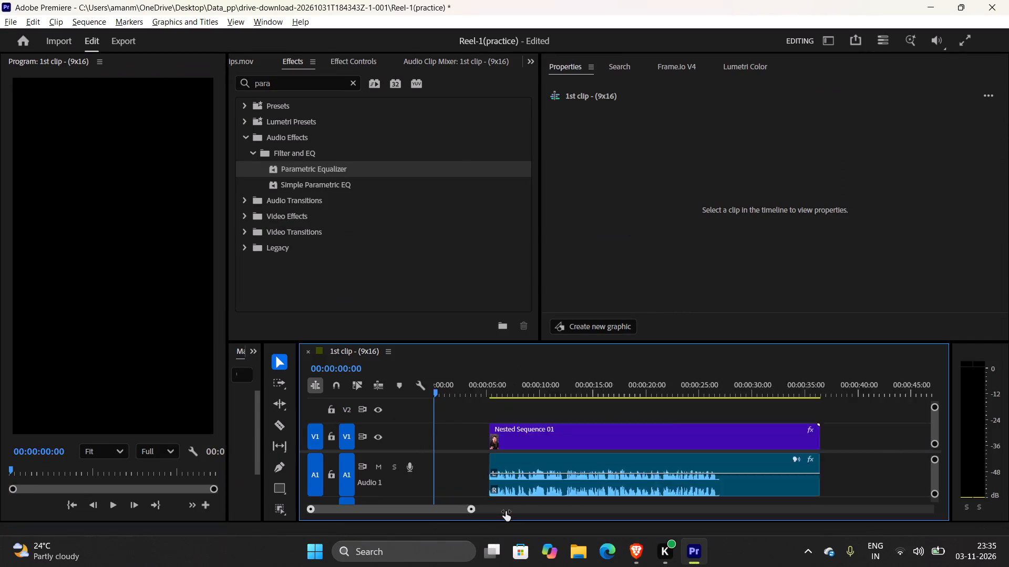
{"action": "left_click_drag", "start_coordinate": [506, 511], "coordinate": [495, 519]}
{"action": "left_click_drag", "start_coordinate": [546, 431], "coordinate": [489, 436]}
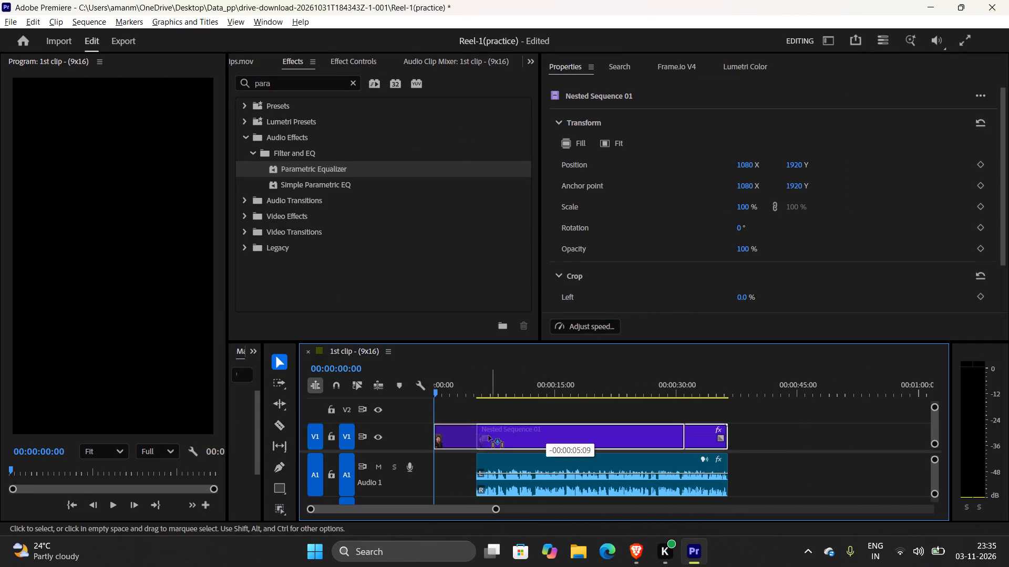
{"action": "left_click_drag", "start_coordinate": [489, 436], "coordinate": [482, 437]}
Lower the remaining A1 audio clip's volume to -10.2 dB and move the clip to the sequence start, aligned with the video.
{"action": "left_click_drag", "start_coordinate": [543, 476], "coordinate": [458, 480]}
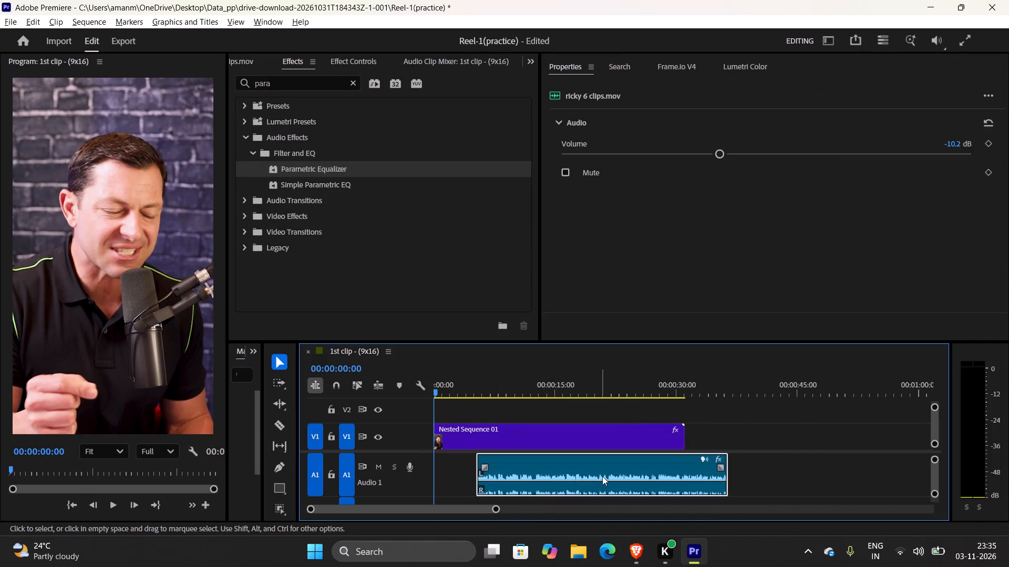
{"action": "left_click_drag", "start_coordinate": [502, 467], "coordinate": [438, 463]}
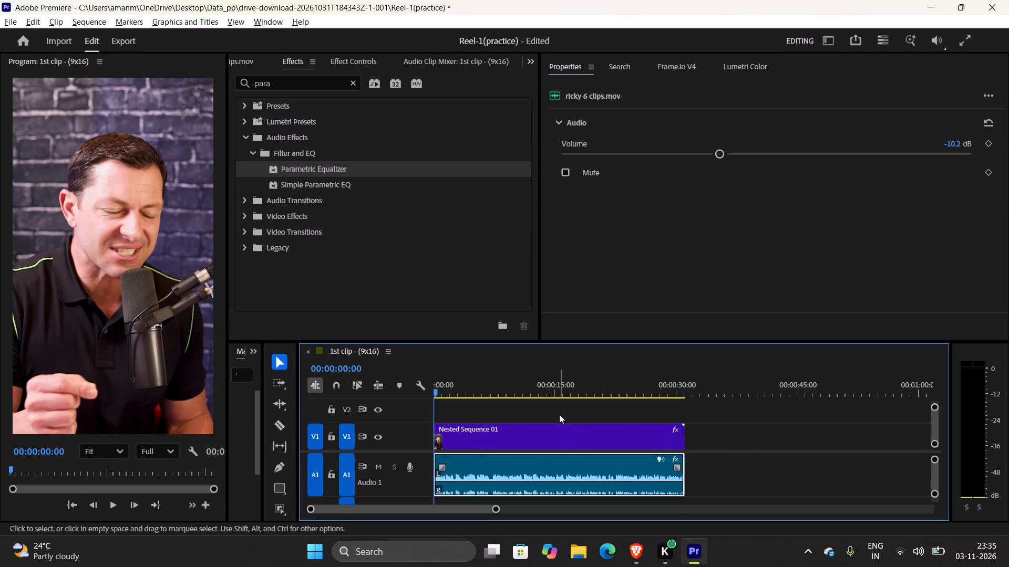
Compare the 1st clip - (9x16) sequence with the tutorial's timeline at 9:45 to find the next cut point.
{"action": "key", "text": "alt+Tab"}
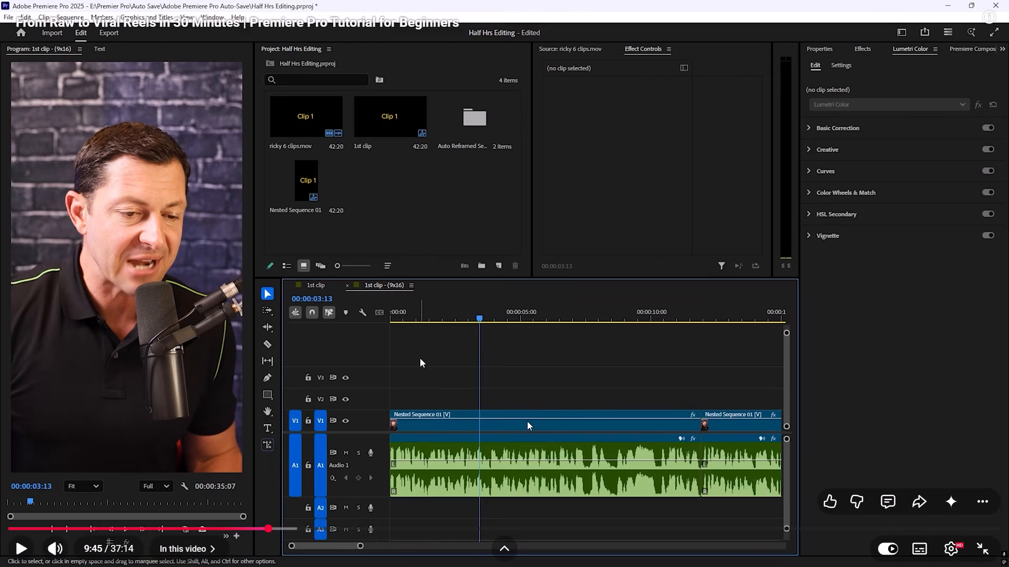
{"action": "key", "text": "alt+Tab"}
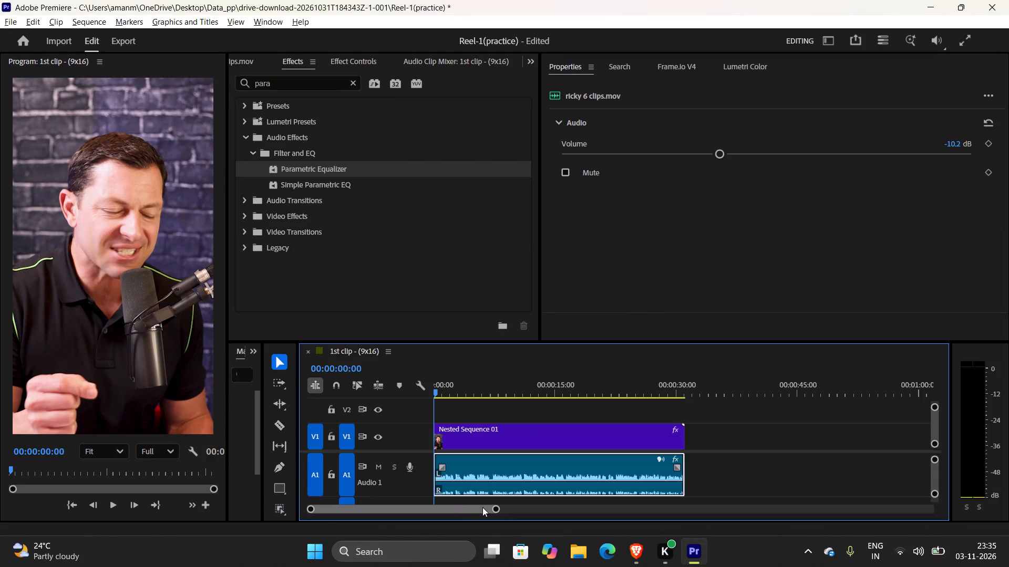
{"action": "left_click_drag", "start_coordinate": [491, 508], "coordinate": [457, 510]}
{"action": "left_click", "coordinate": [444, 503]}
{"action": "left_click", "coordinate": [441, 508]}
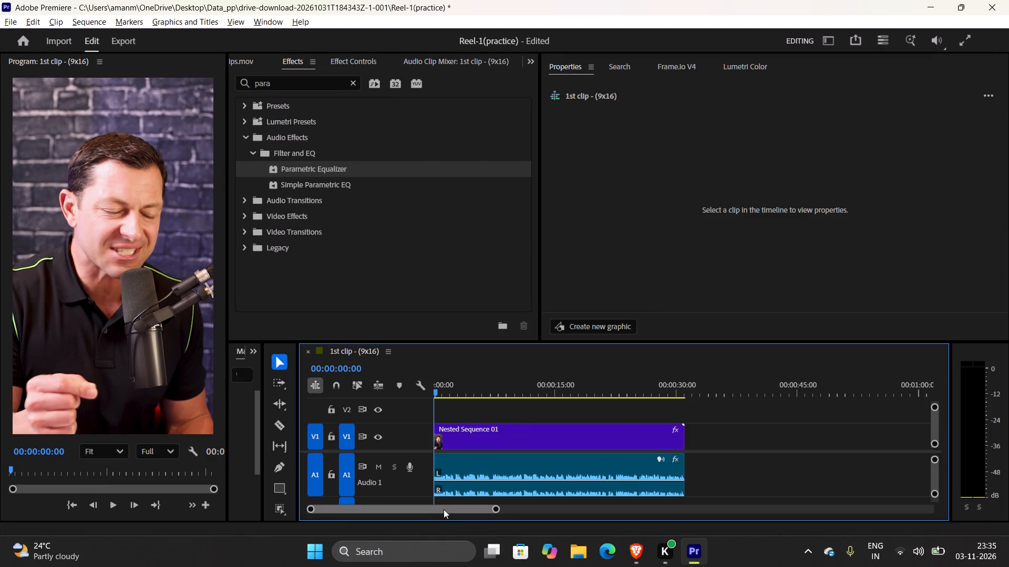
{"action": "left_click_drag", "start_coordinate": [498, 509], "coordinate": [438, 513]}
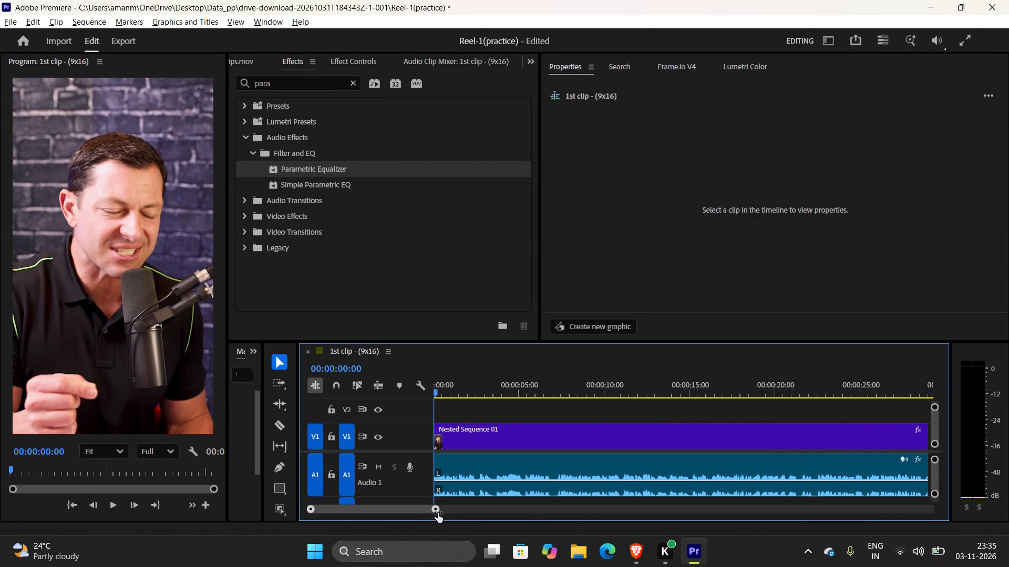
{"action": "left_click_drag", "start_coordinate": [438, 513], "coordinate": [437, 513]}
{"action": "key", "text": "alt+Tab"}
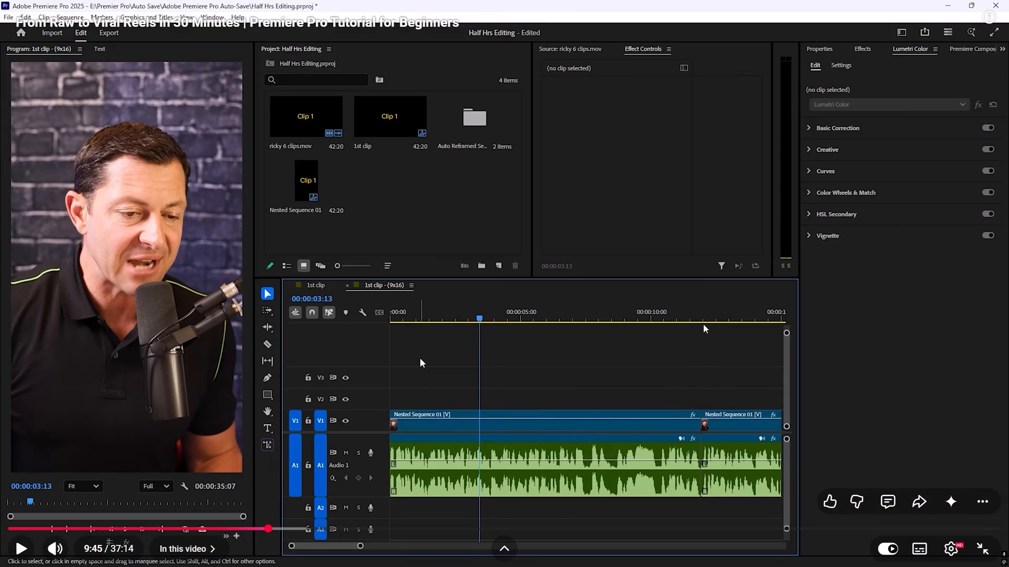
{"action": "key", "text": "alt+Tab"}
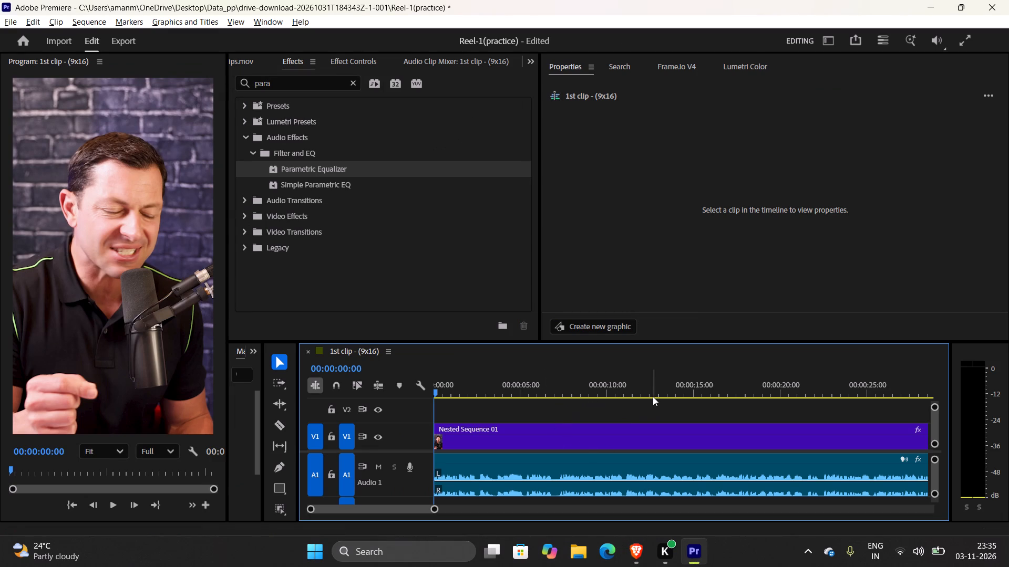
{"action": "key", "text": "alt+Tab"}
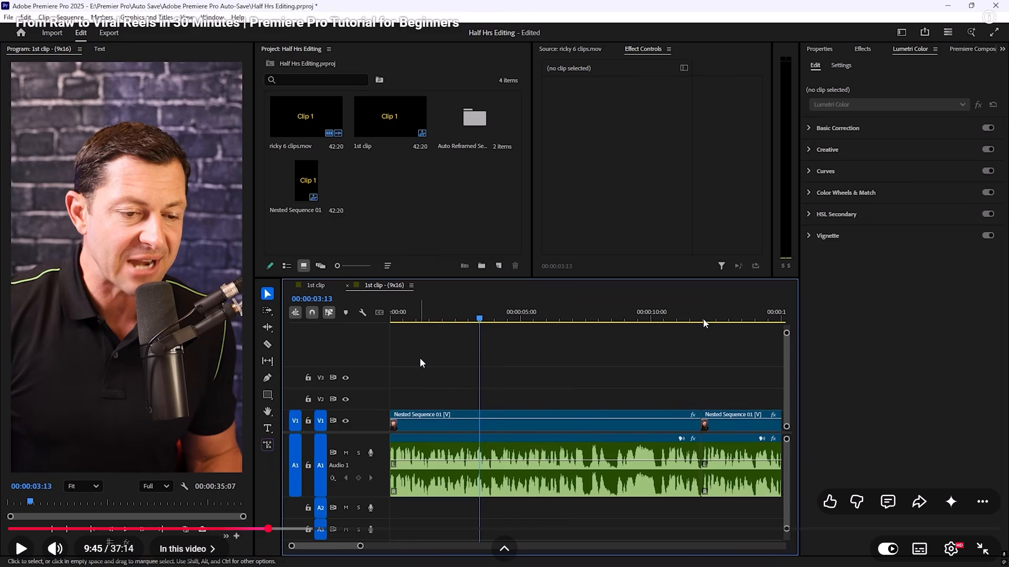
{"action": "key", "text": "alt+Tab"}
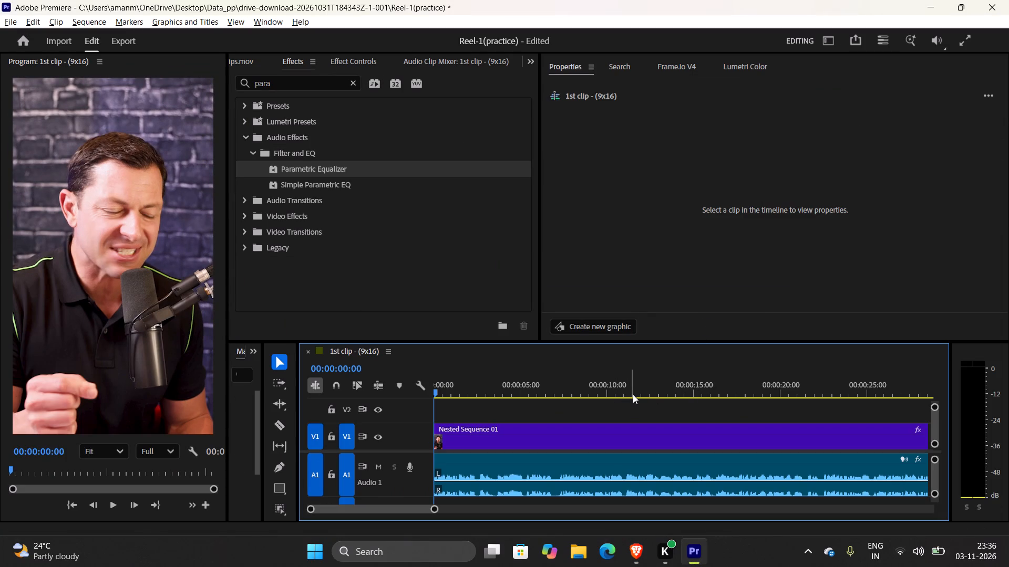
Split the Nested Sequence 01 clip on V1 and its audio on A1 at 00:00:11:21, using the tutorial's cut as reference.
{"action": "left_click", "coordinate": [640, 394]}
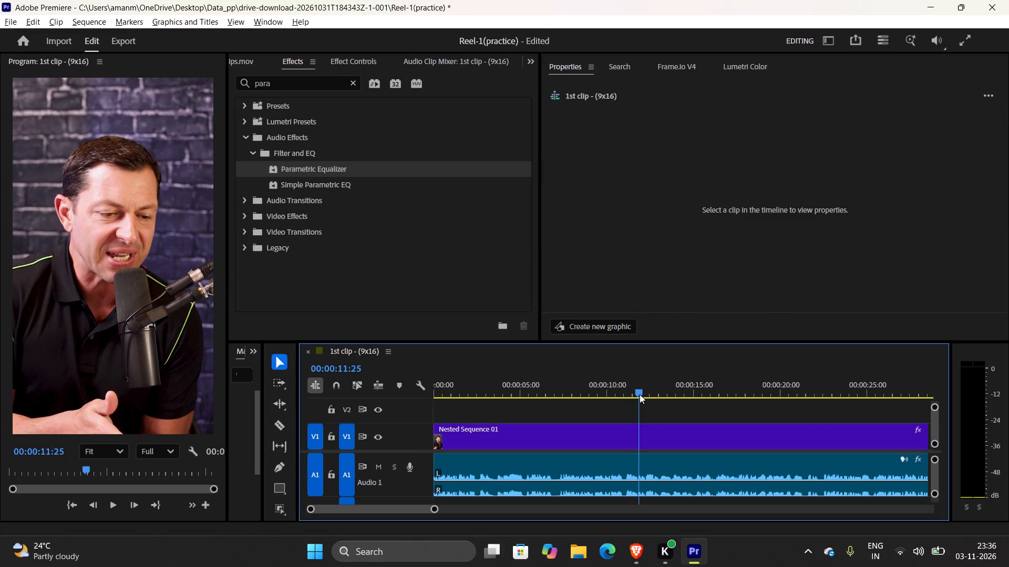
{"action": "key", "text": "alt+Tab"}
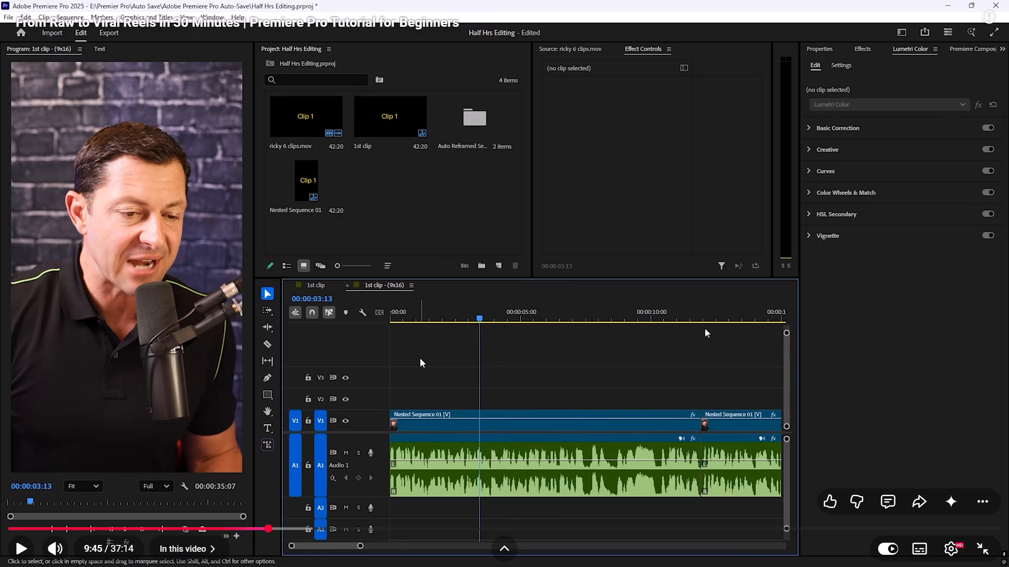
{"action": "key", "text": "alt+Tab"}
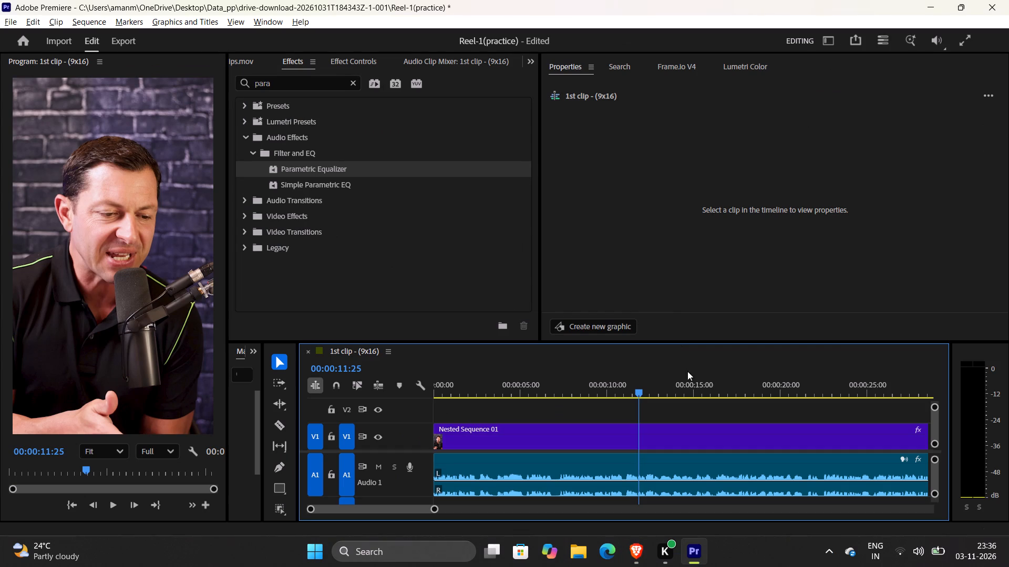
{"action": "left_click", "coordinate": [639, 392]}
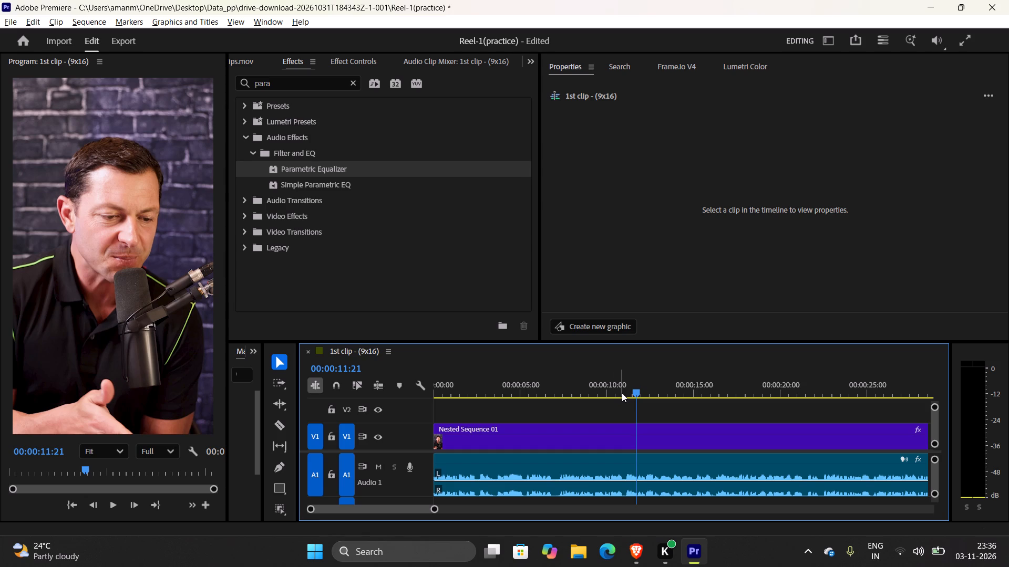
{"action": "key", "text": "alt+Tab"}
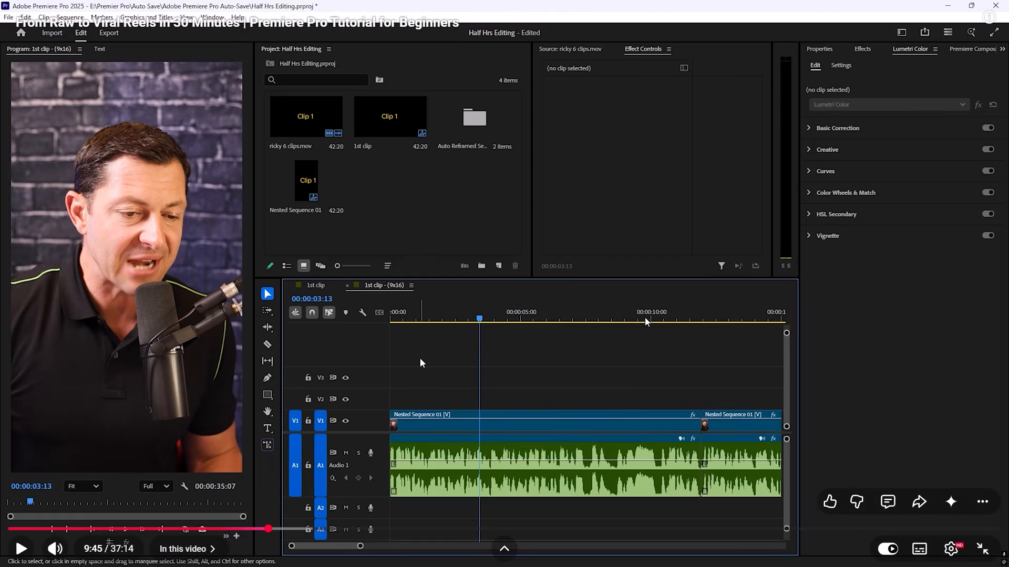
{"action": "key", "text": "alt+Tab"}
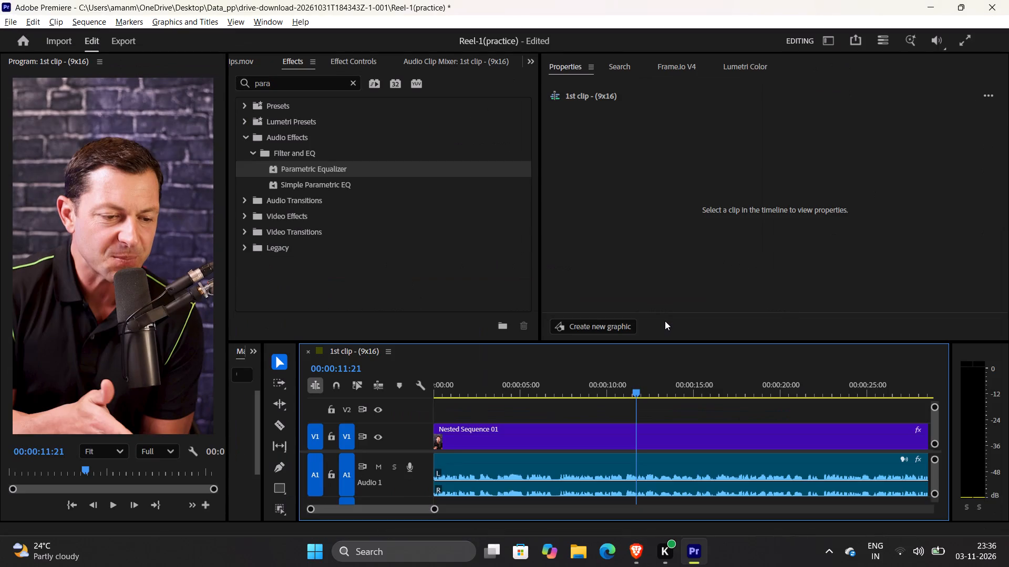
{"action": "key", "text": "alt+Tab"}
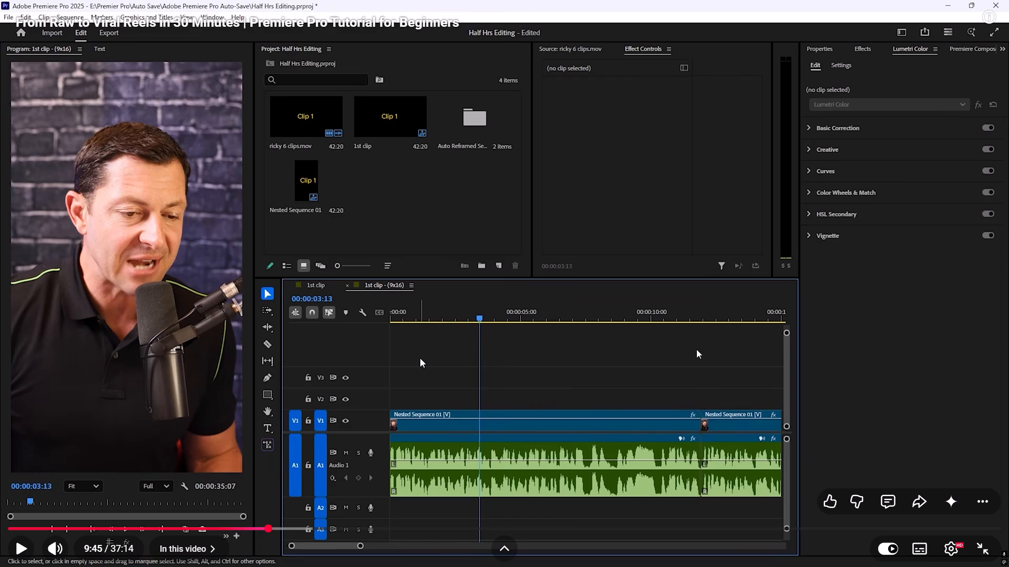
{"action": "key", "text": "alt+Tab"}
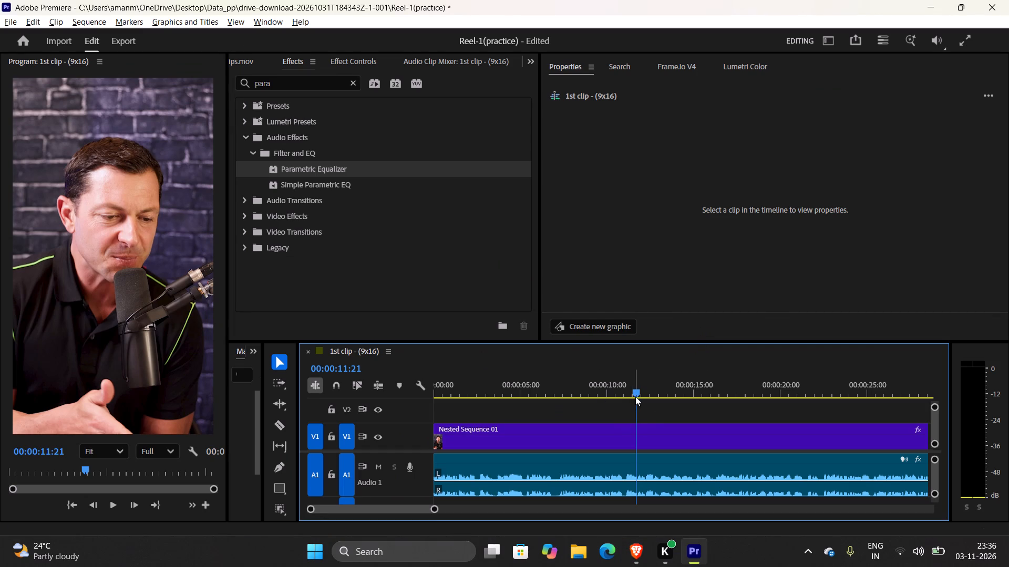
{"action": "key", "text": "c"}
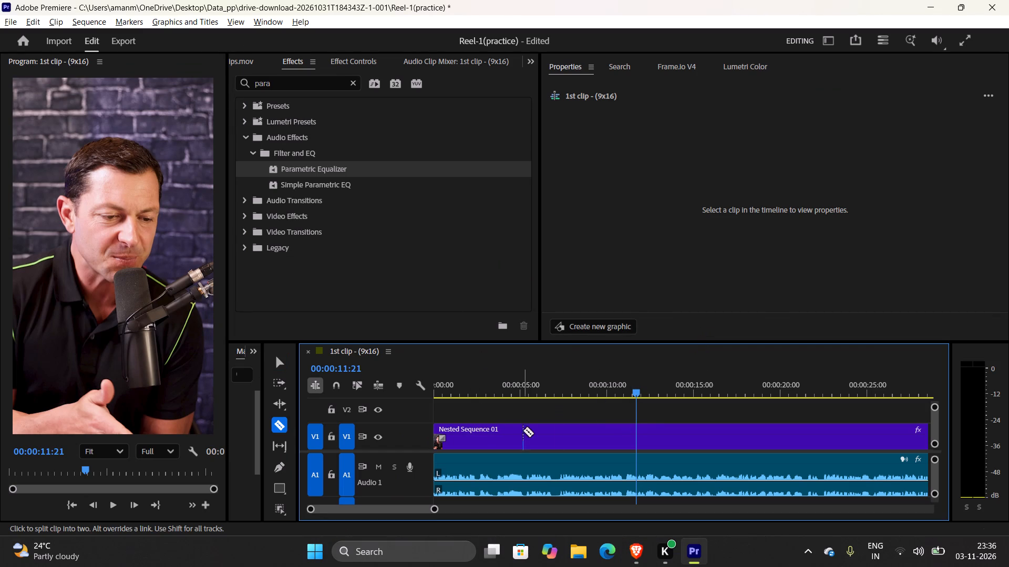
{"action": "left_click", "coordinate": [636, 400]}
{"action": "left_click", "coordinate": [636, 430]}
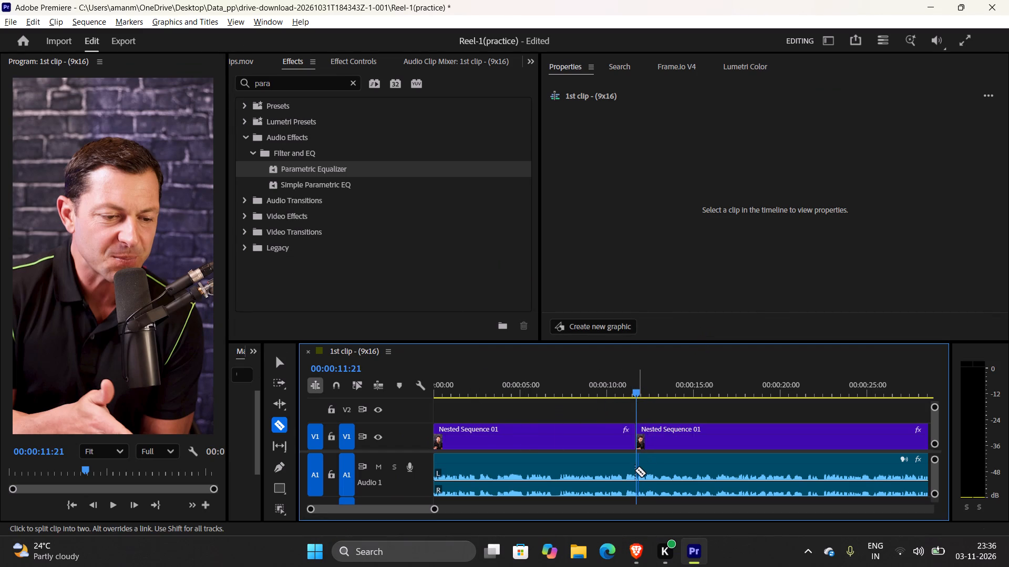
{"action": "left_click", "coordinate": [637, 468]}
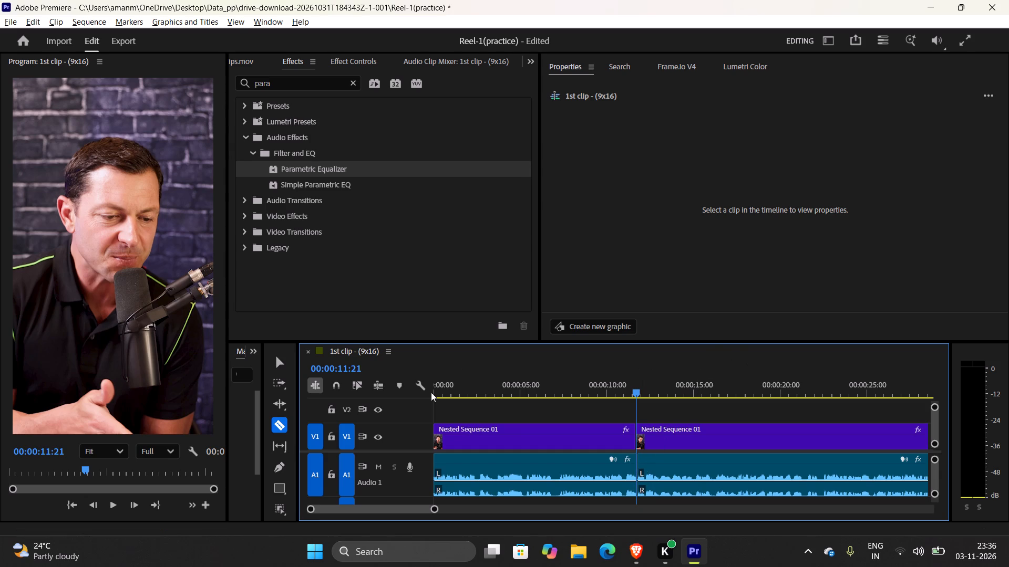
Watch the YouTube tutorial to about 10:02, checking how the Text workspace for transcripts and captions is opened.
{"action": "key", "text": "alt+Tab"}
{"action": "left_click", "coordinate": [461, 387]}
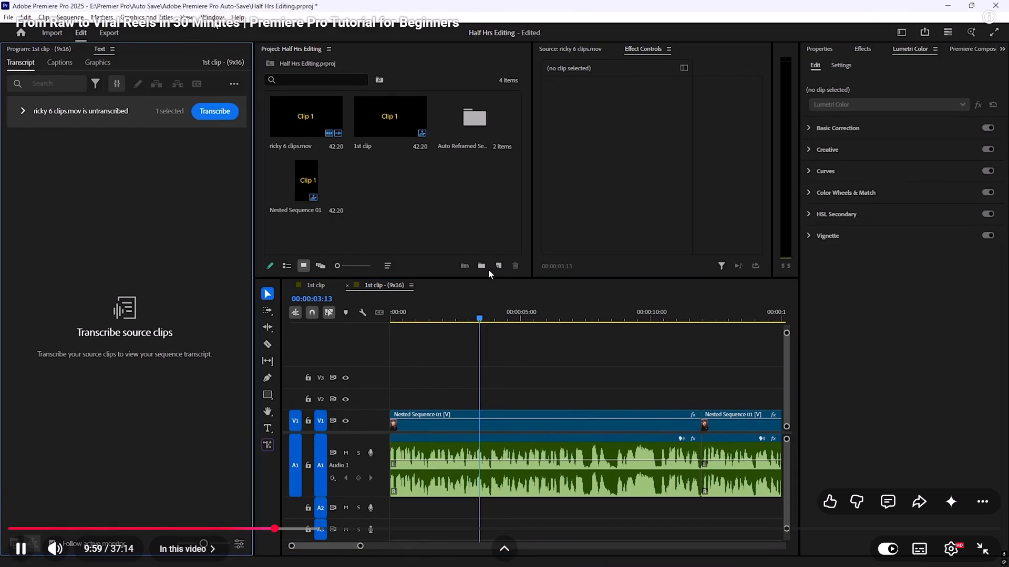
{"action": "left_click_drag", "start_coordinate": [488, 269], "coordinate": [488, 275]}
{"action": "key", "text": "alt+Tab"}
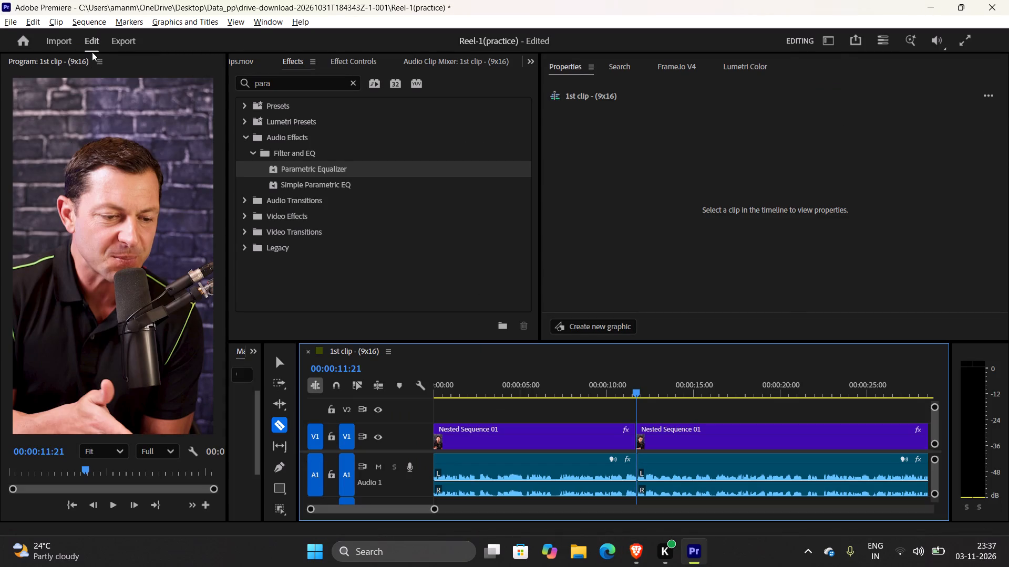
{"action": "key", "text": "alt+Tab"}
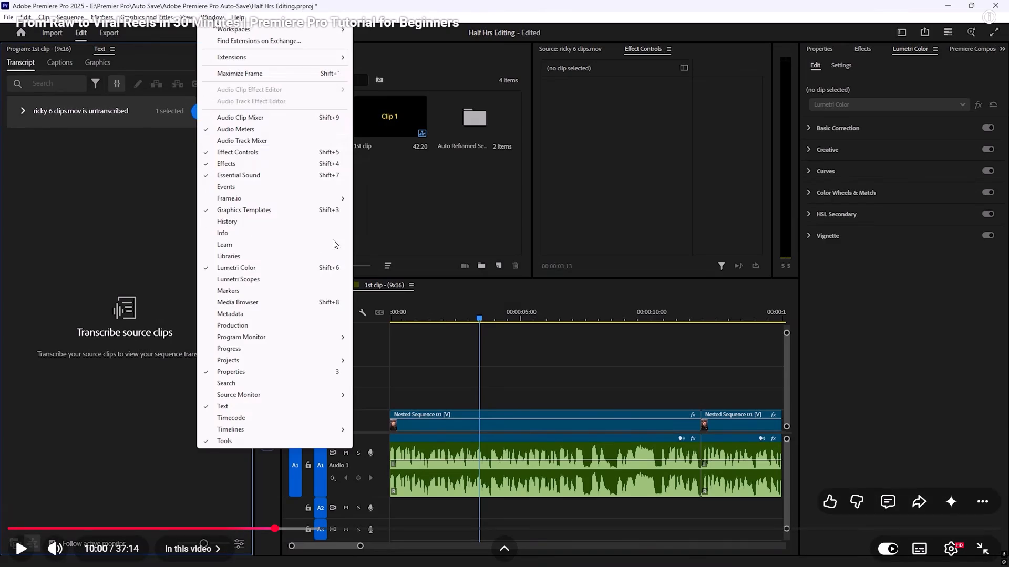
{"action": "key", "text": "alt+Tab"}
{"action": "key", "text": "alt+Tab"}
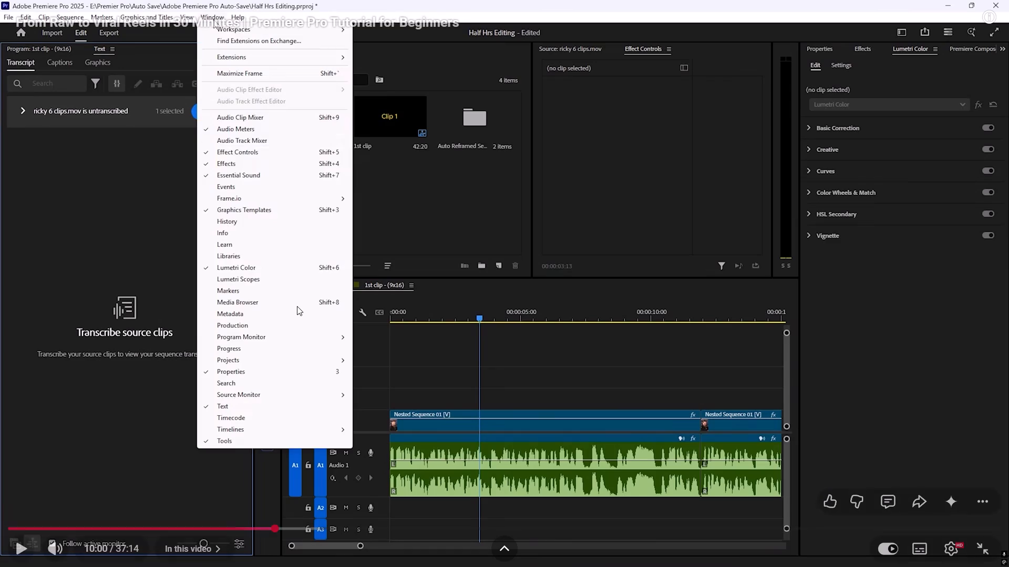
{"action": "left_click", "coordinate": [499, 286]}
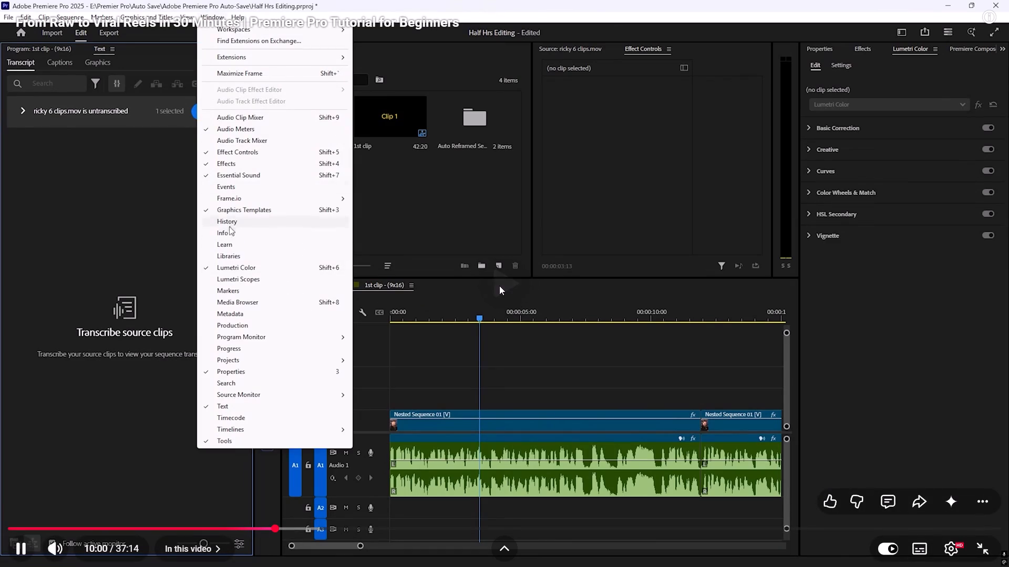
{"action": "left_click", "coordinate": [499, 286]}
{"action": "key", "text": "alt+Tab"}
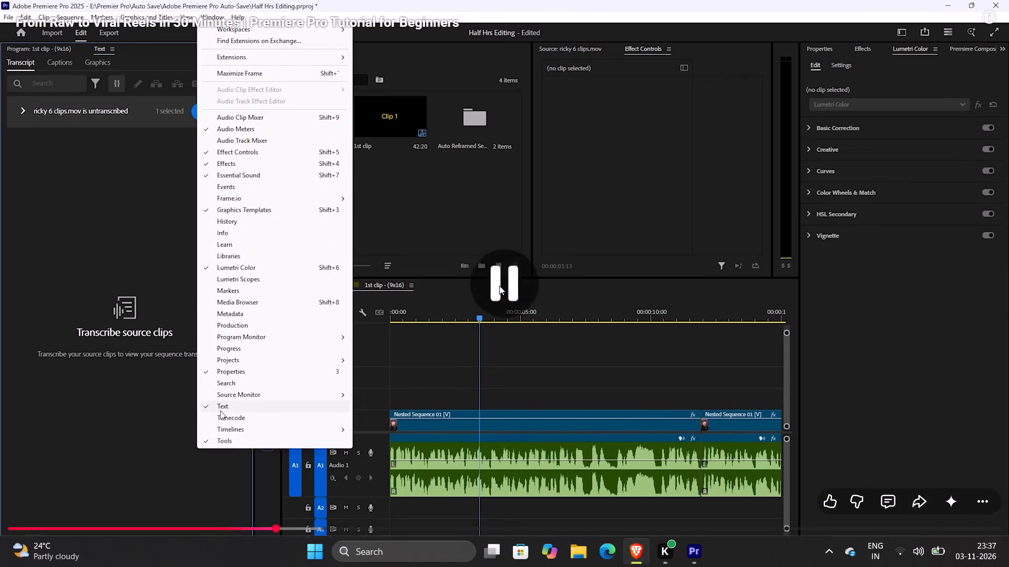
Show the Text panel in Premiere Pro and dock it in the same group as Properties.
{"action": "left_click", "coordinate": [260, 18]}
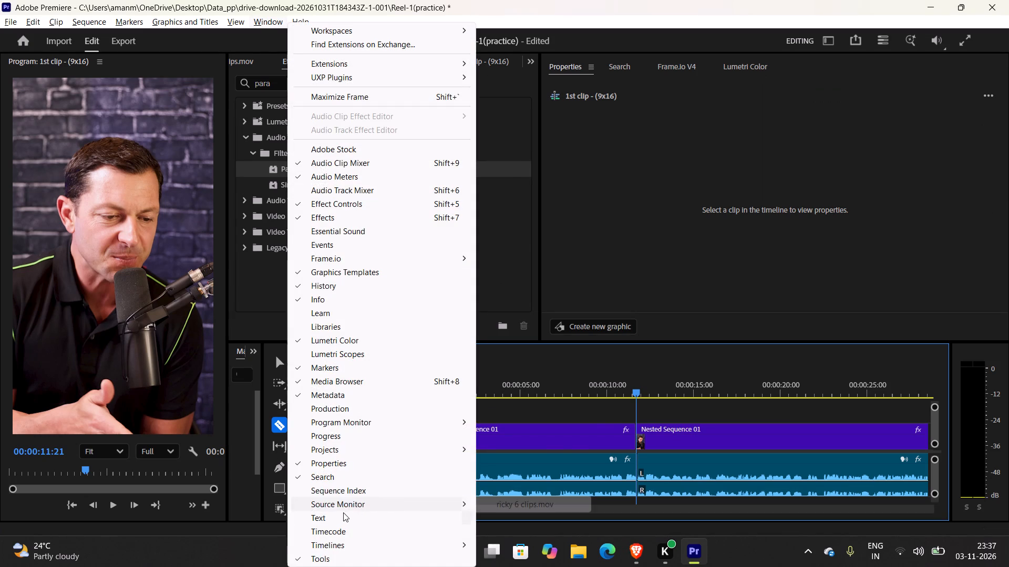
{"action": "left_click", "coordinate": [340, 513]}
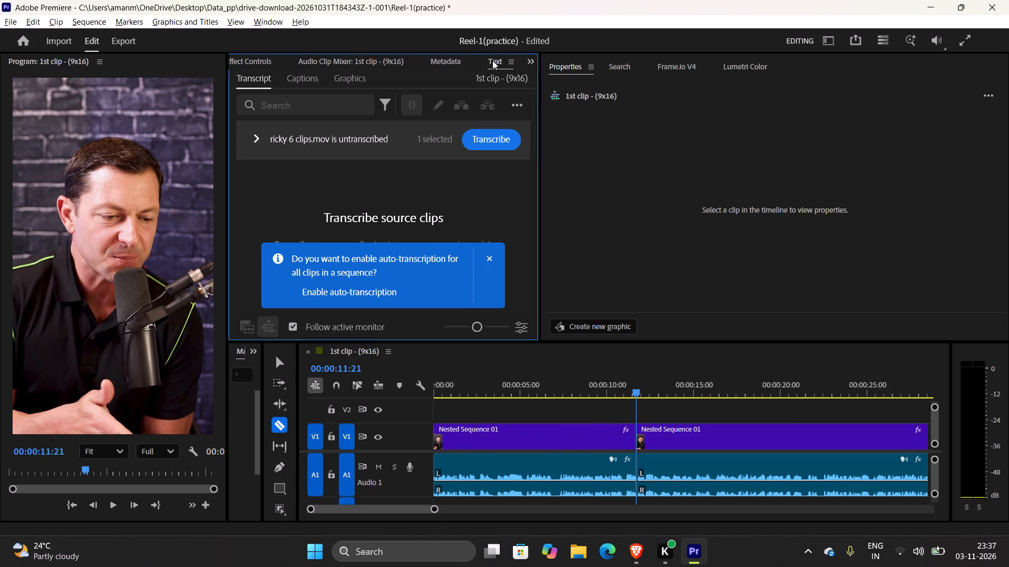
{"action": "left_click_drag", "start_coordinate": [493, 60], "coordinate": [592, 68]}
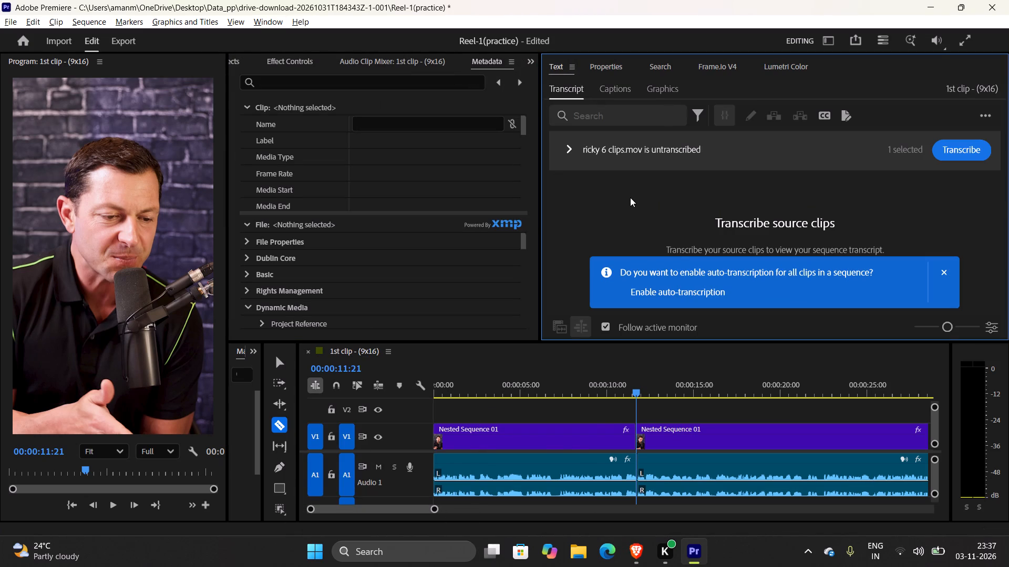
{"action": "scroll", "coordinate": [635, 197], "scroll_direction": "down", "scroll_amount": 5}
Watch the tutorial to 10:28, then start creating captions from the transcript for the 1st clip - (9x16) sequence.
{"action": "key", "text": "alt+Tab"}
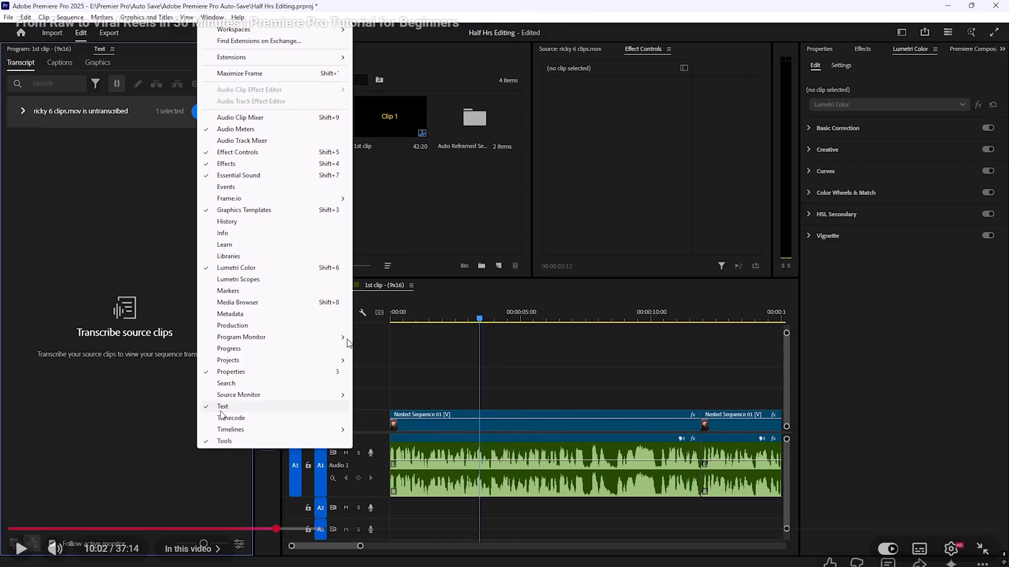
{"action": "left_click", "coordinate": [347, 339]}
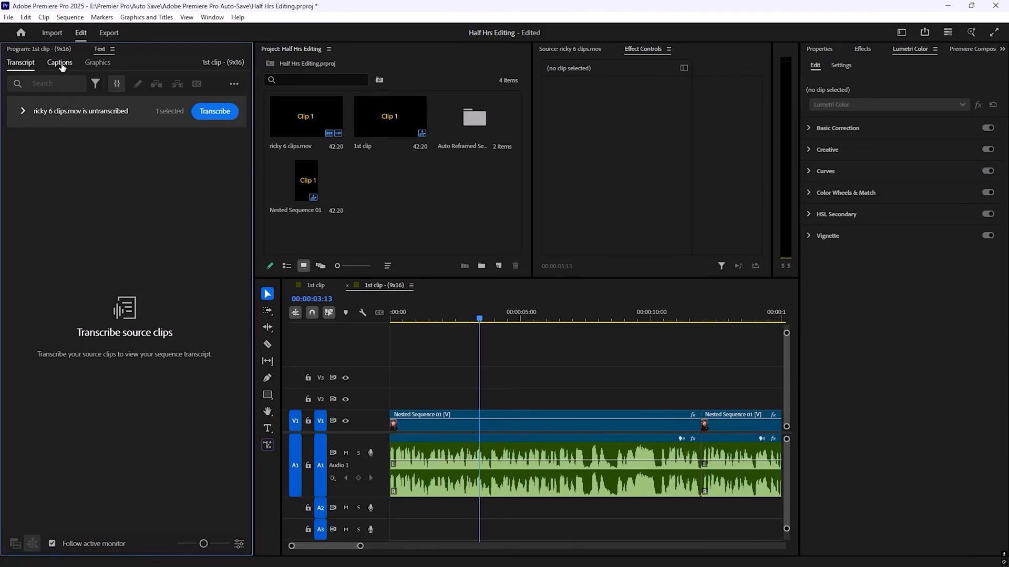
{"action": "left_click", "coordinate": [623, 298]}
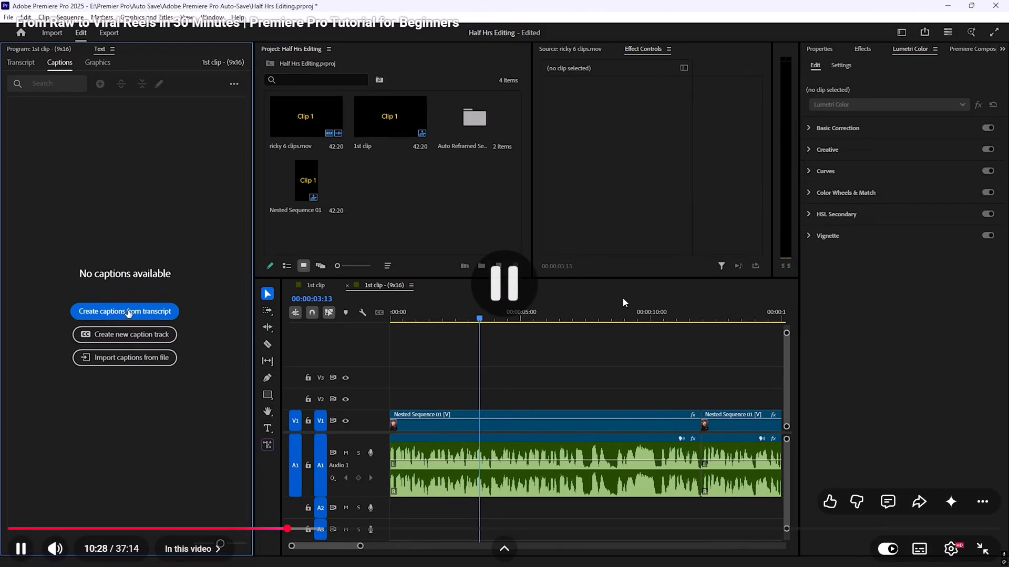
{"action": "key", "text": "alt+Tab"}
{"action": "left_click", "coordinate": [619, 96]}
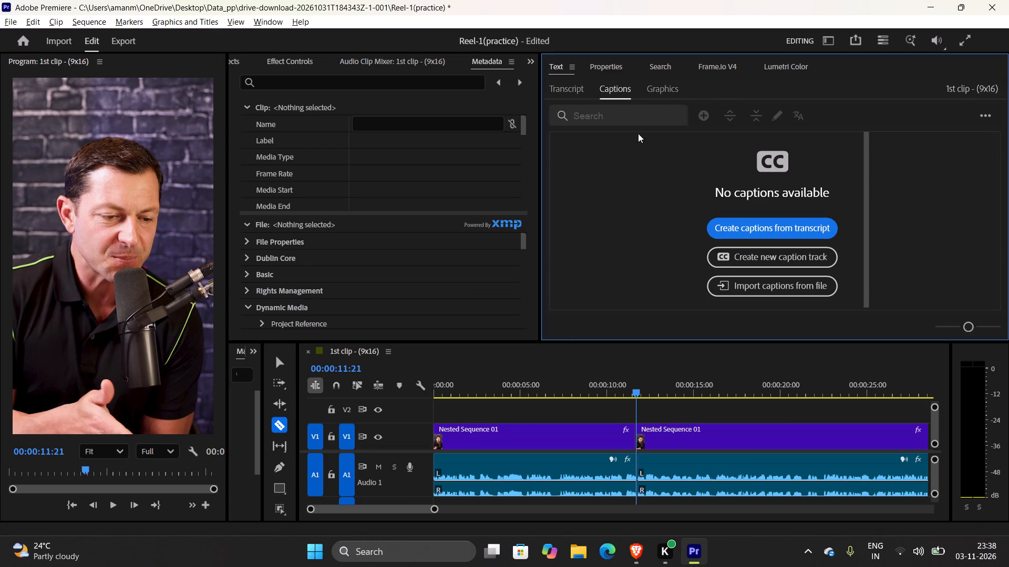
{"action": "left_click", "coordinate": [737, 218]}
Watch the tutorial's caption settings from 10:28 to 10:56 and compare them with Premiere Pro's Create captions dialog and its caption presets.
{"action": "key", "text": "alt+Tab"}
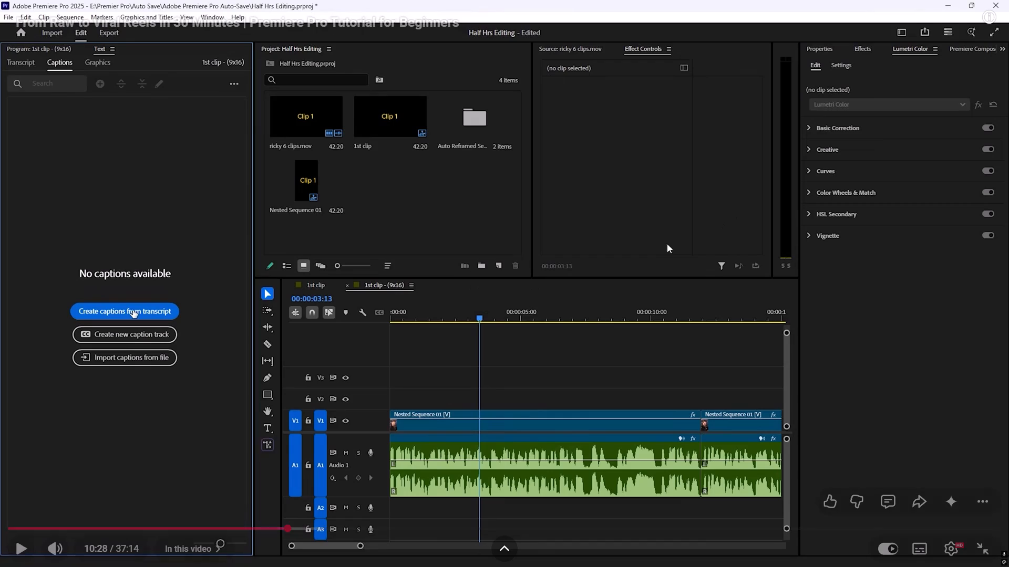
{"action": "left_click", "coordinate": [411, 313]}
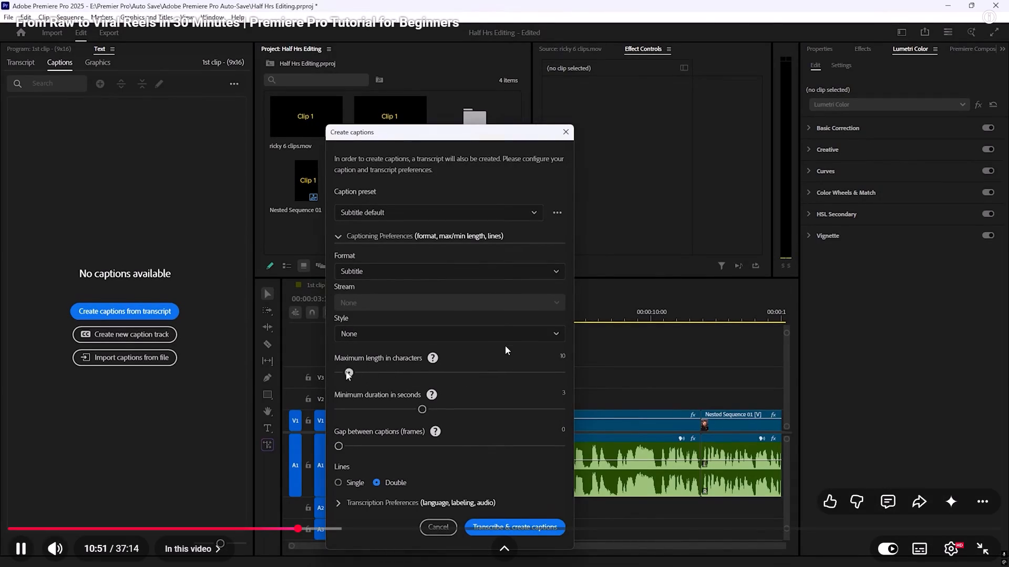
{"action": "left_click", "coordinate": [540, 362]}
{"action": "left_click", "coordinate": [540, 362]}
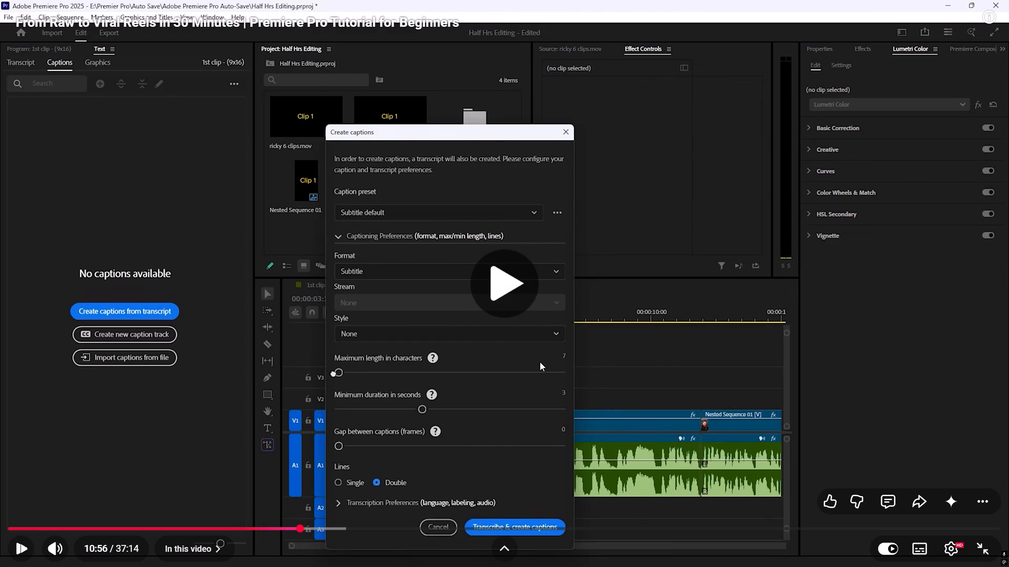
{"action": "left_click", "coordinate": [540, 362]}
{"action": "key", "text": "alt+Tab"}
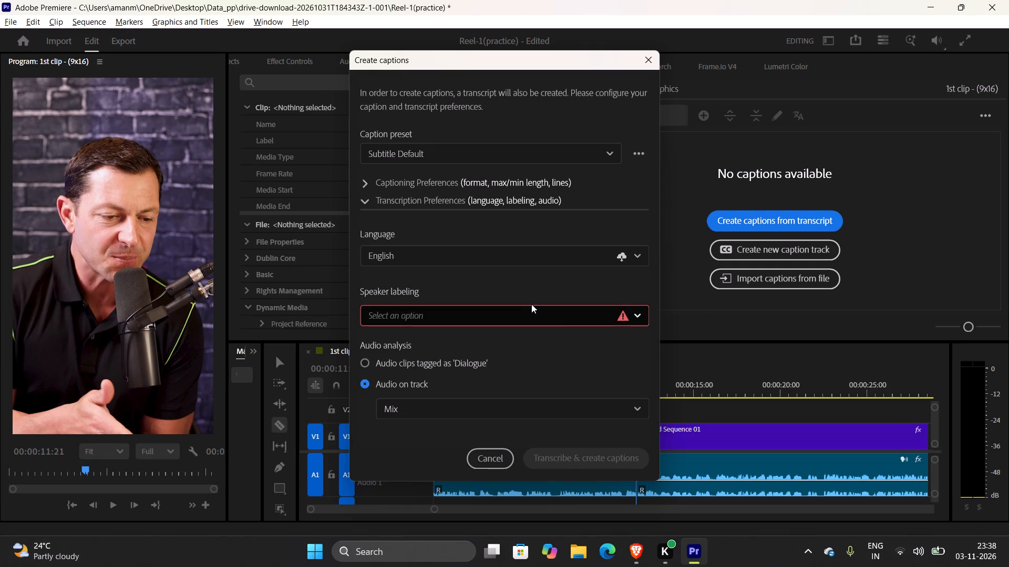
{"action": "left_click", "coordinate": [556, 161]}
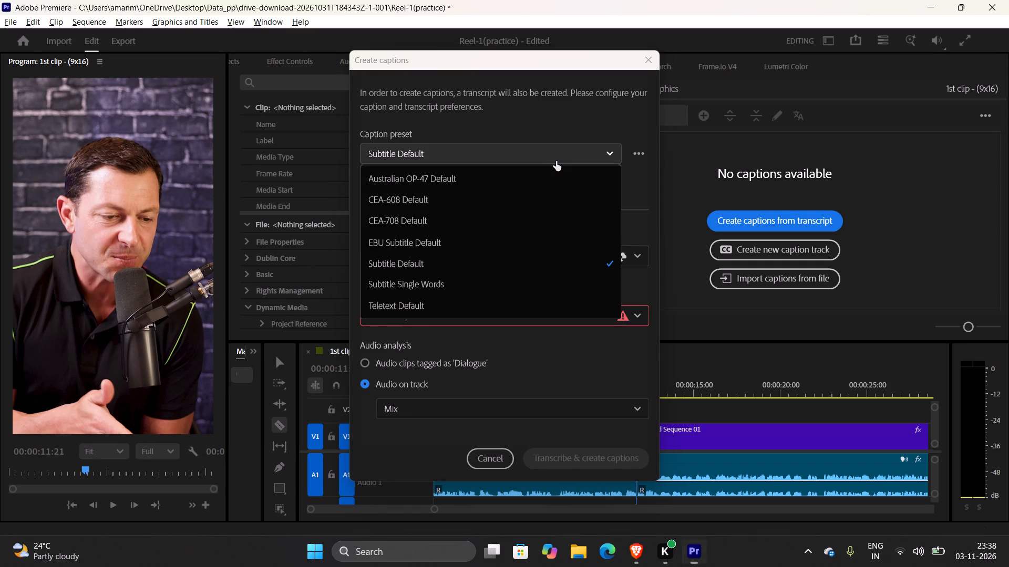
{"action": "left_click", "coordinate": [556, 161]}
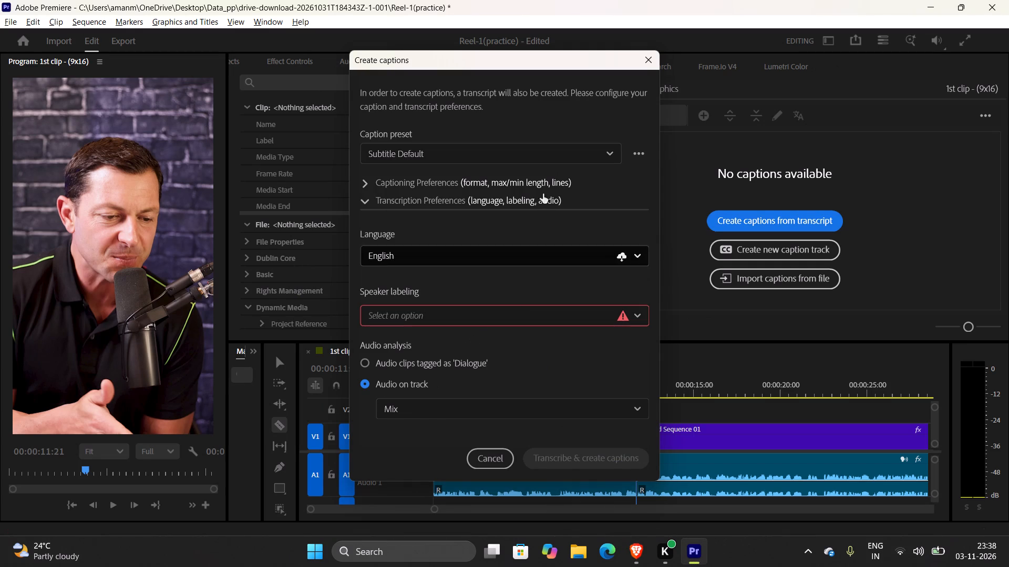
{"action": "key", "text": "alt+Tab"}
{"action": "key", "text": "Left"}
{"action": "key", "text": "Left"}
{"action": "key", "text": "Left"}
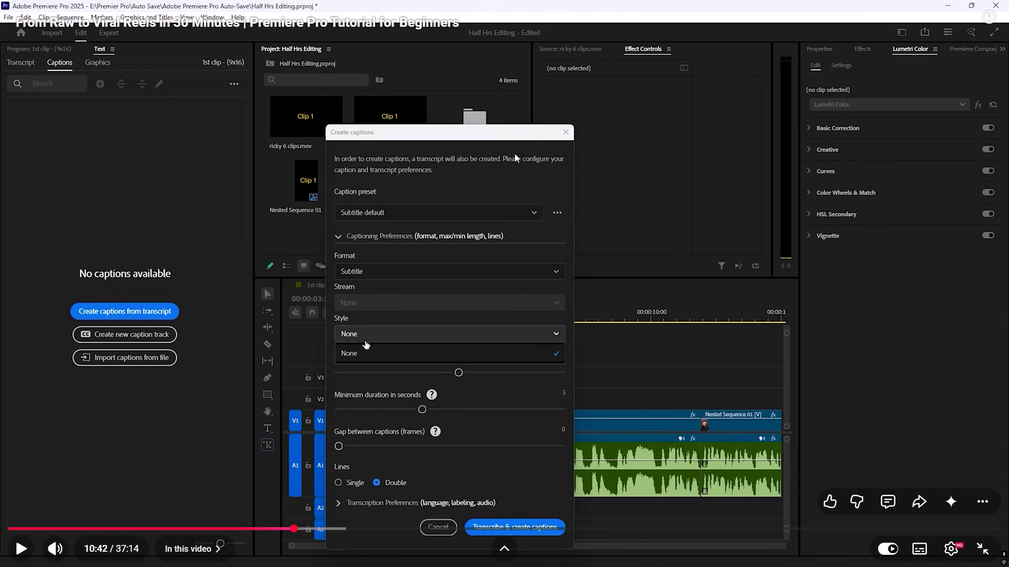
{"action": "key", "text": "Left"}
{"action": "left_click", "coordinate": [513, 123]}
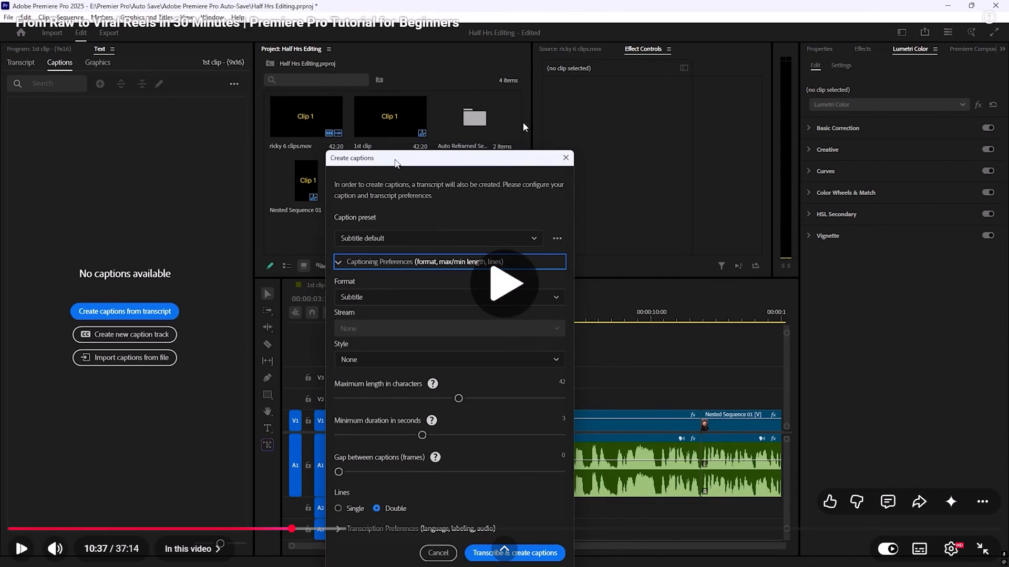
{"action": "left_click", "coordinate": [523, 122]}
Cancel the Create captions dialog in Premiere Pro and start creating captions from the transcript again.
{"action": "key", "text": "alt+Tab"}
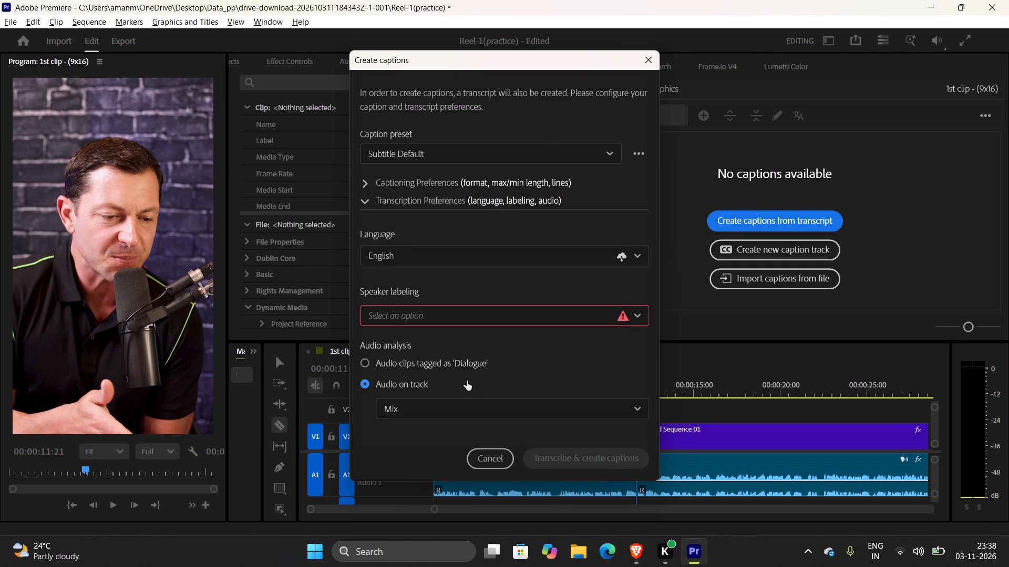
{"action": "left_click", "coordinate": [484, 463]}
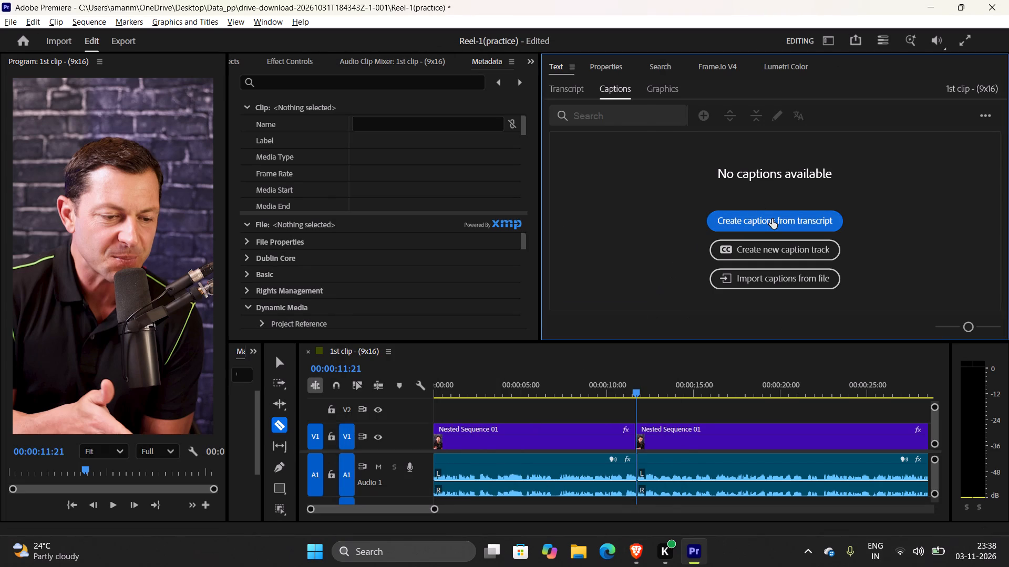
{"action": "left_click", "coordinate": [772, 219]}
Replay the tutorial from about 10:29 to 10:34 to check which section of the Create captions dialog is expanded.
{"action": "key", "text": "alt+Tab"}
{"action": "key", "text": "Left"}
{"action": "key", "text": "Left"}
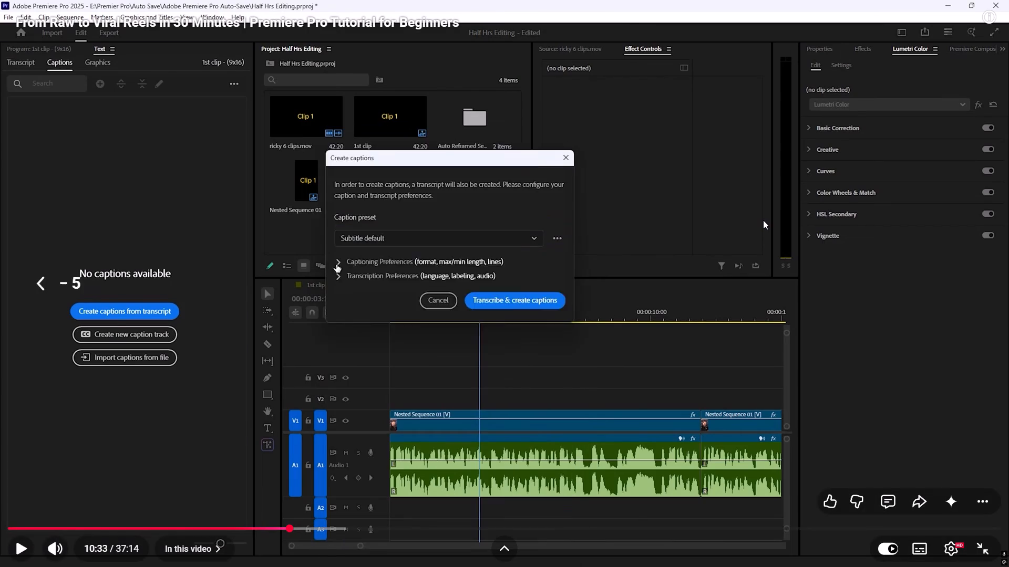
{"action": "key", "text": "space"}
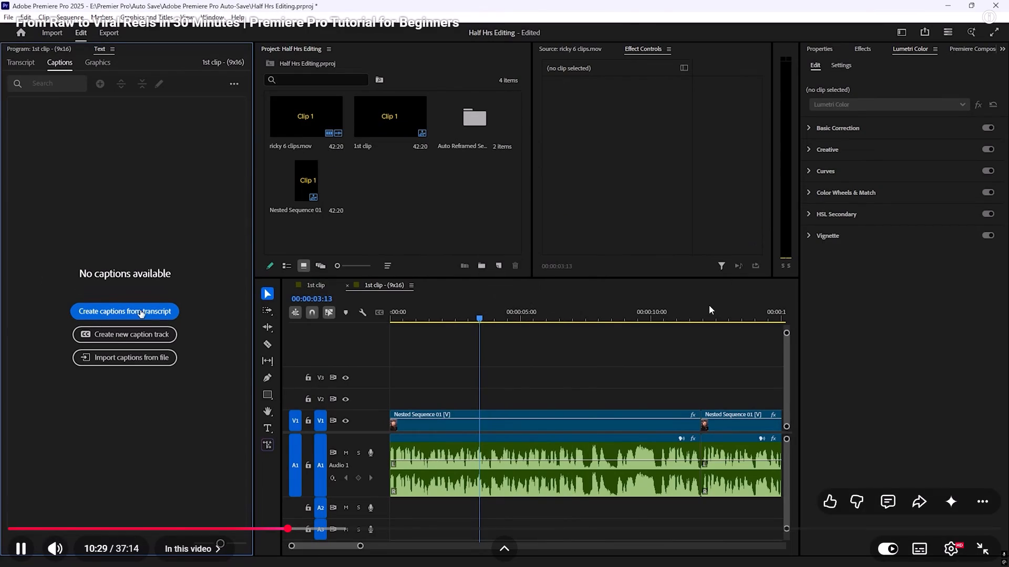
{"action": "left_click", "coordinate": [715, 304]}
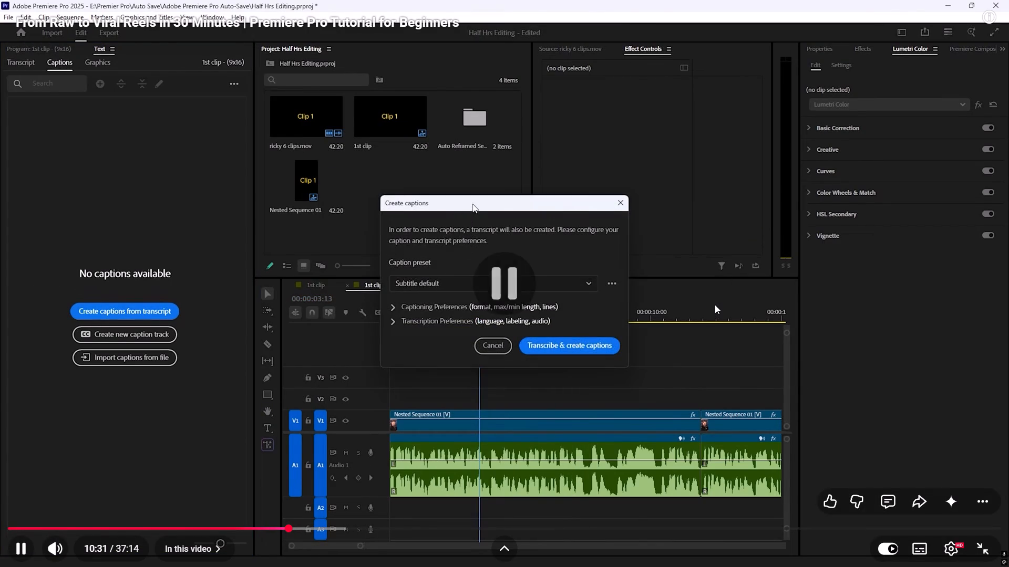
{"action": "left_click", "coordinate": [715, 304]}
{"action": "left_click", "coordinate": [715, 304]}
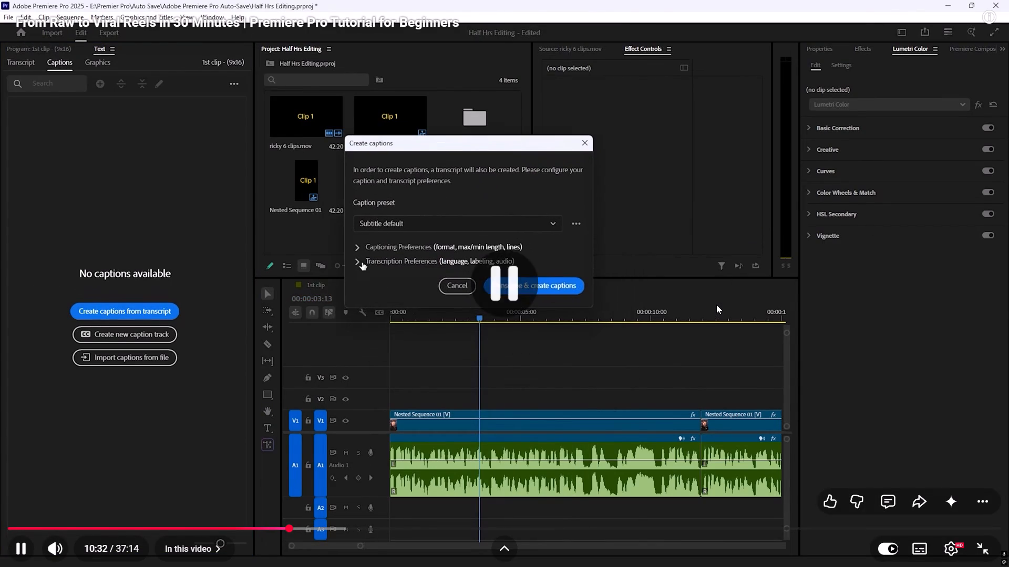
{"action": "key", "text": "alt+Tab"}
{"action": "key", "text": "alt+Tab"}
{"action": "left_click", "coordinate": [716, 304]}
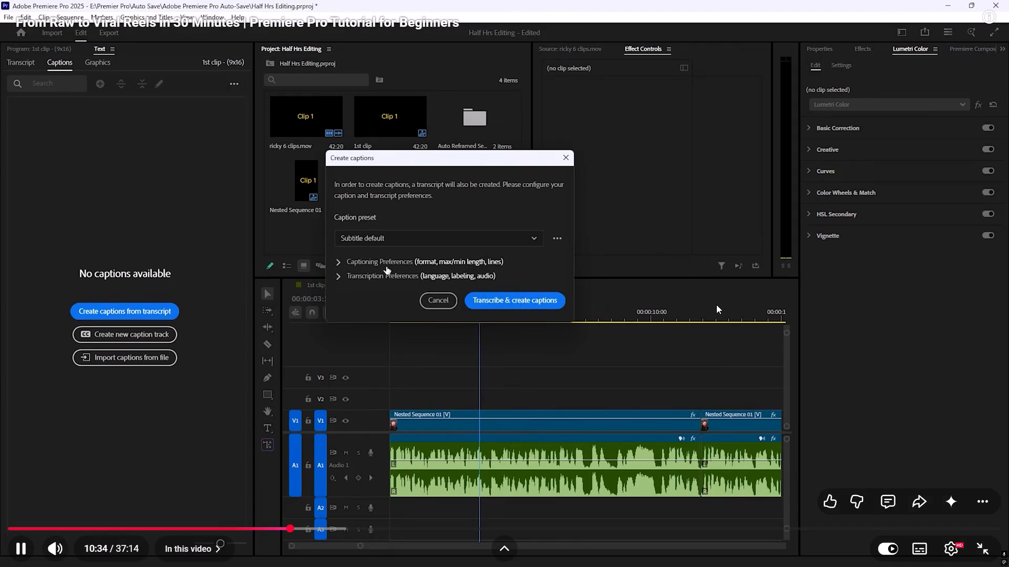
Collapse Transcription Preferences and expand Captioning Preferences in Premiere Pro's Create captions dialog.
{"action": "key", "text": "alt+Tab"}
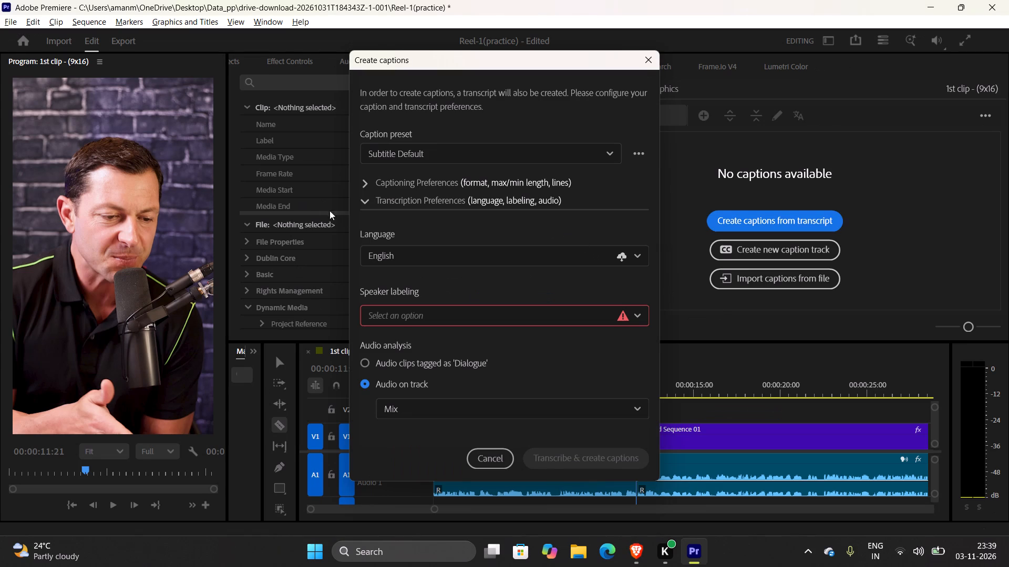
{"action": "left_click", "coordinate": [363, 202]}
{"action": "double_click", "coordinate": [363, 202]}
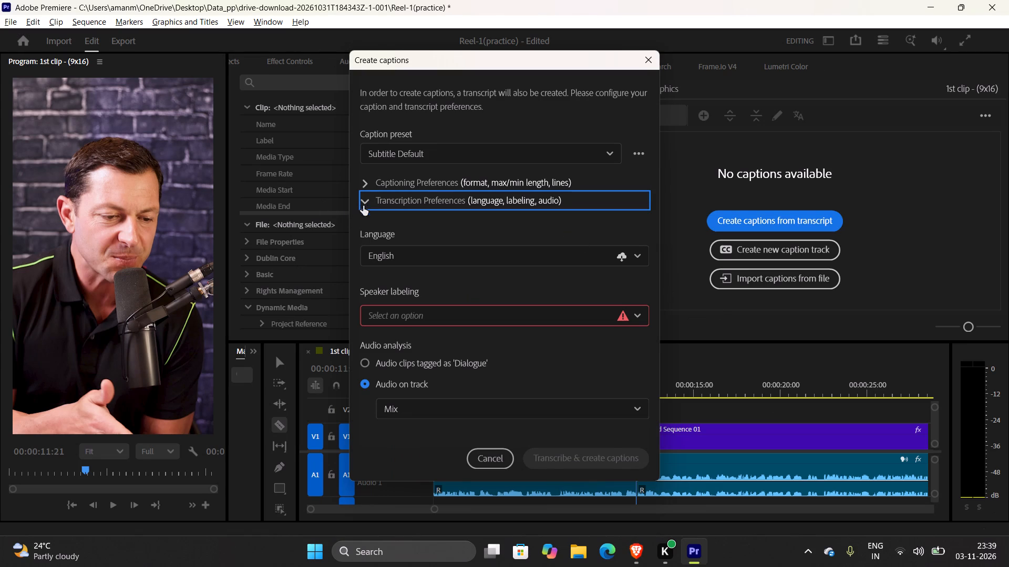
{"action": "left_click", "coordinate": [361, 185]}
{"action": "left_click", "coordinate": [361, 185]}
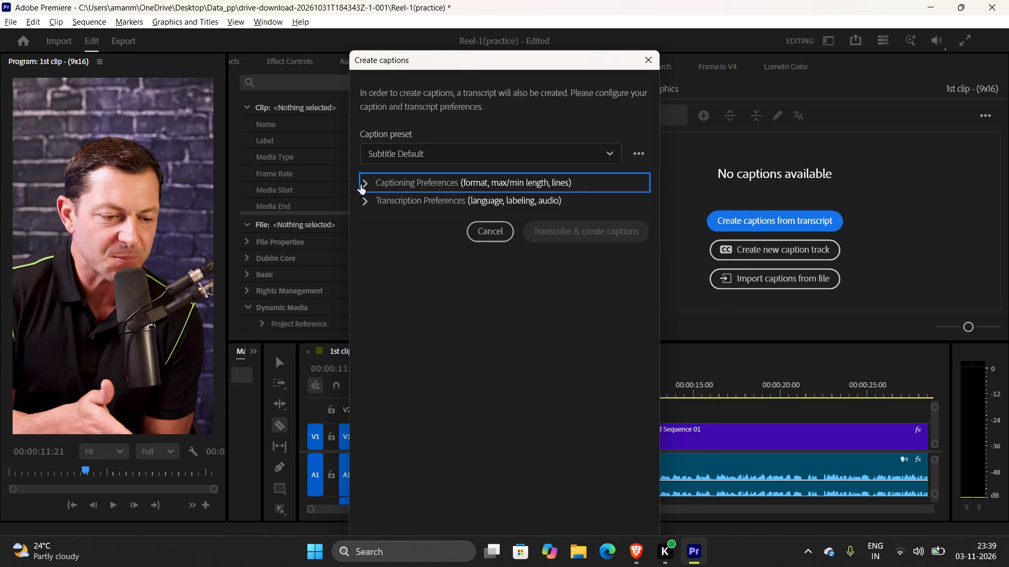
{"action": "left_click", "coordinate": [361, 185]}
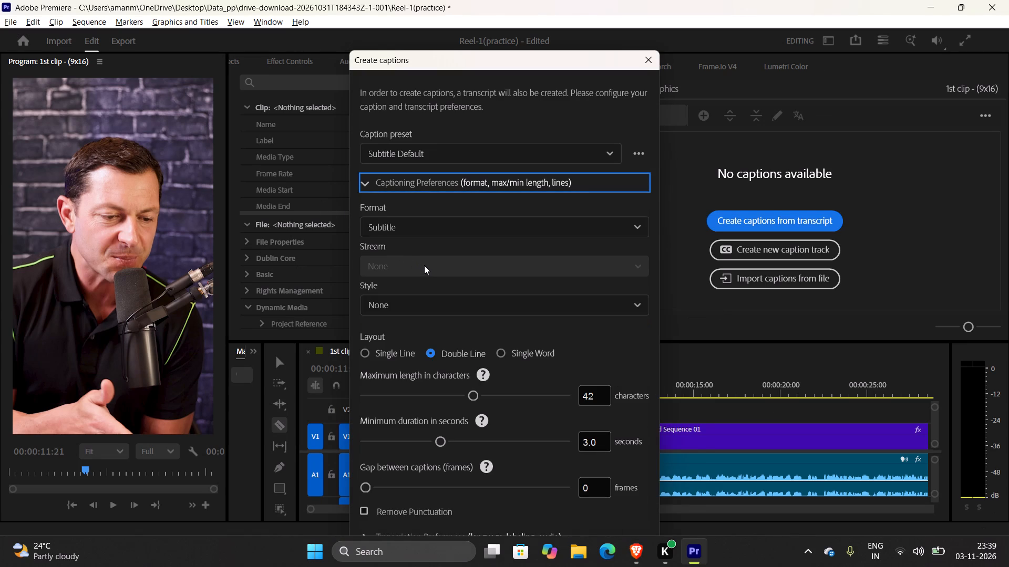
{"action": "scroll", "coordinate": [424, 265], "scroll_direction": "down", "scroll_amount": 1}
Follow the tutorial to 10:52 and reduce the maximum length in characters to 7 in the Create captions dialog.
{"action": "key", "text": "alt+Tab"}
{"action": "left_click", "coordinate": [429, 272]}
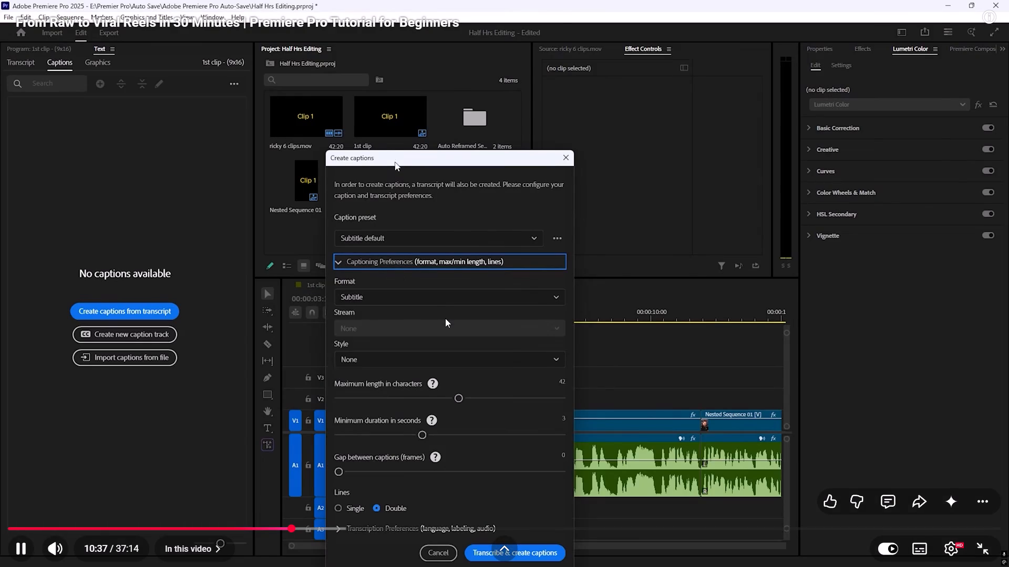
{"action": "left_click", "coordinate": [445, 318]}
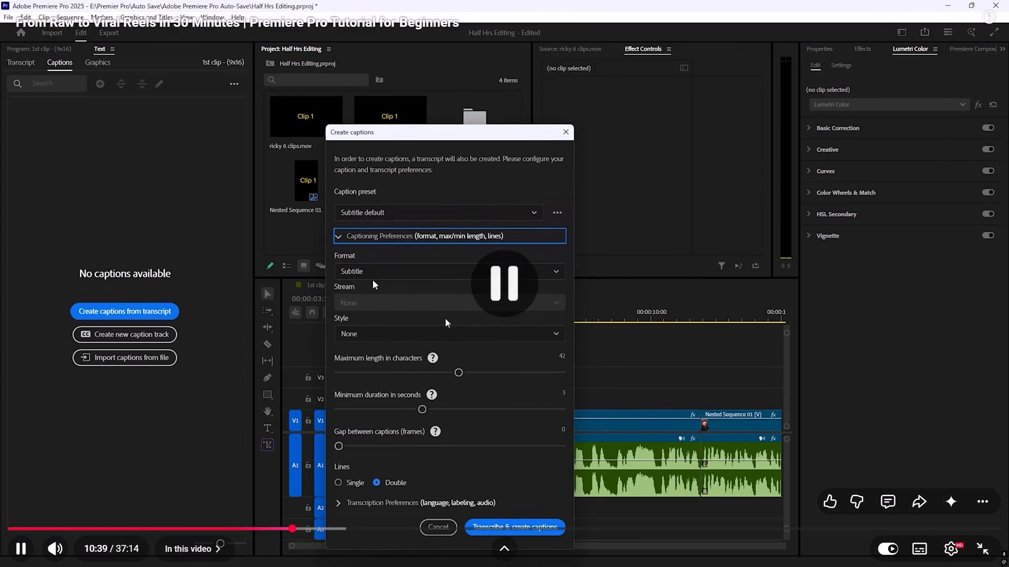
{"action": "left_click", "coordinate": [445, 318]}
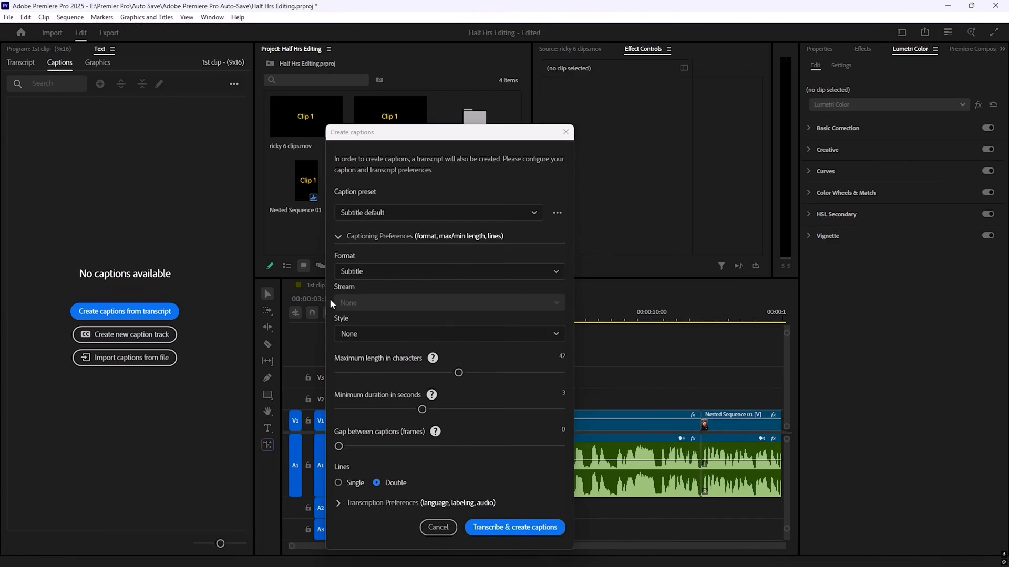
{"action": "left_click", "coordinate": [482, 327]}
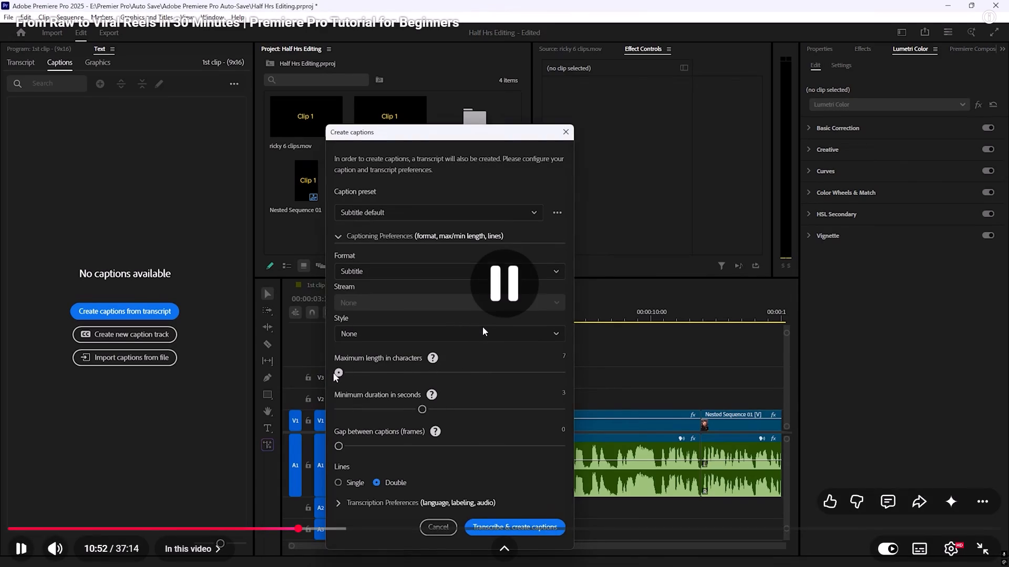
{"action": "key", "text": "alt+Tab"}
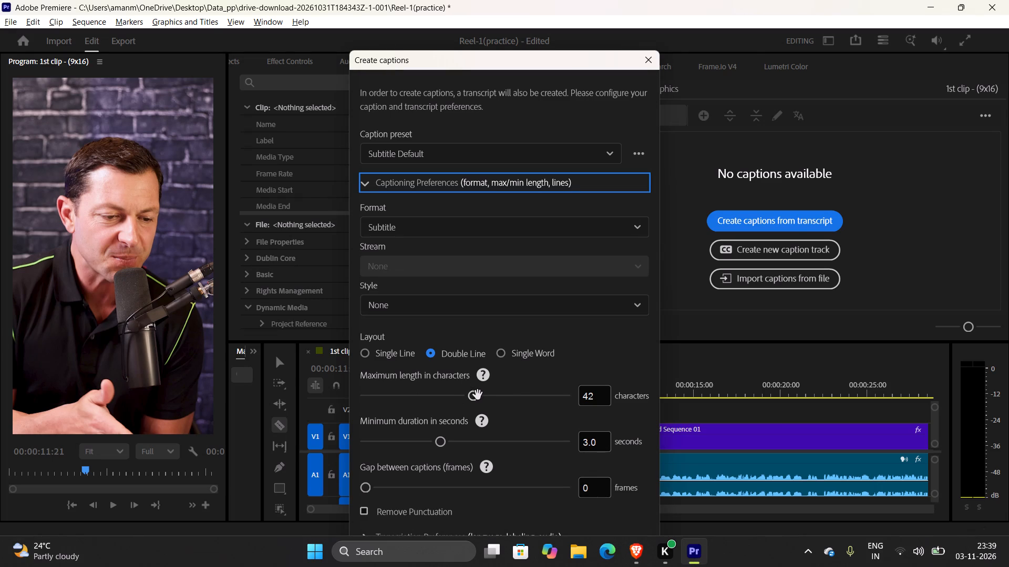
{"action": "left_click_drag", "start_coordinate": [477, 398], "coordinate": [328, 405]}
Follow the tutorial to 10:58 and set the captions' maximum length to 10 characters in Premiere Pro.
{"action": "key", "text": "alt+Tab"}
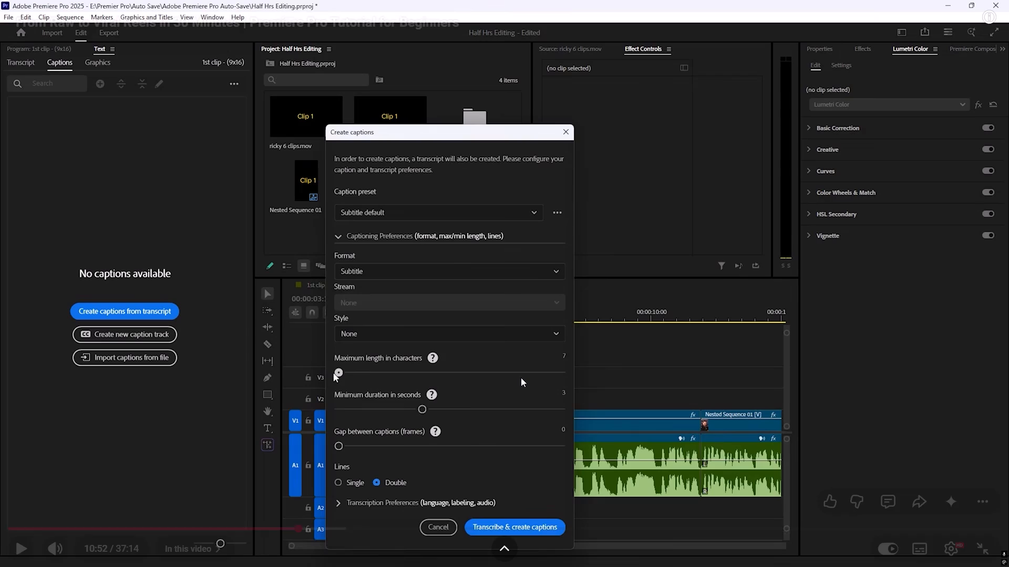
{"action": "left_click", "coordinate": [521, 377]}
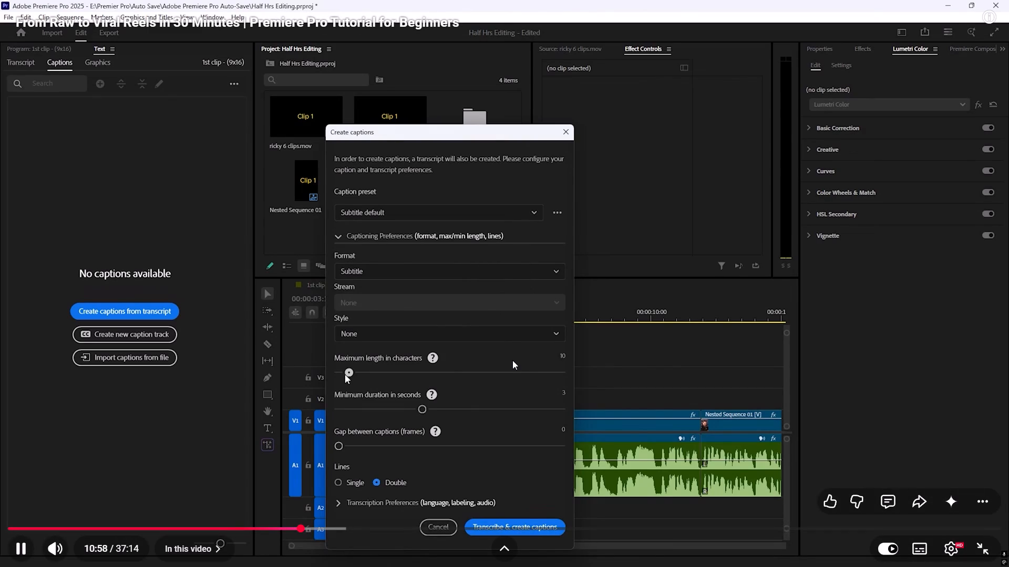
{"action": "left_click", "coordinate": [511, 393]}
{"action": "key", "text": "alt+Tab"}
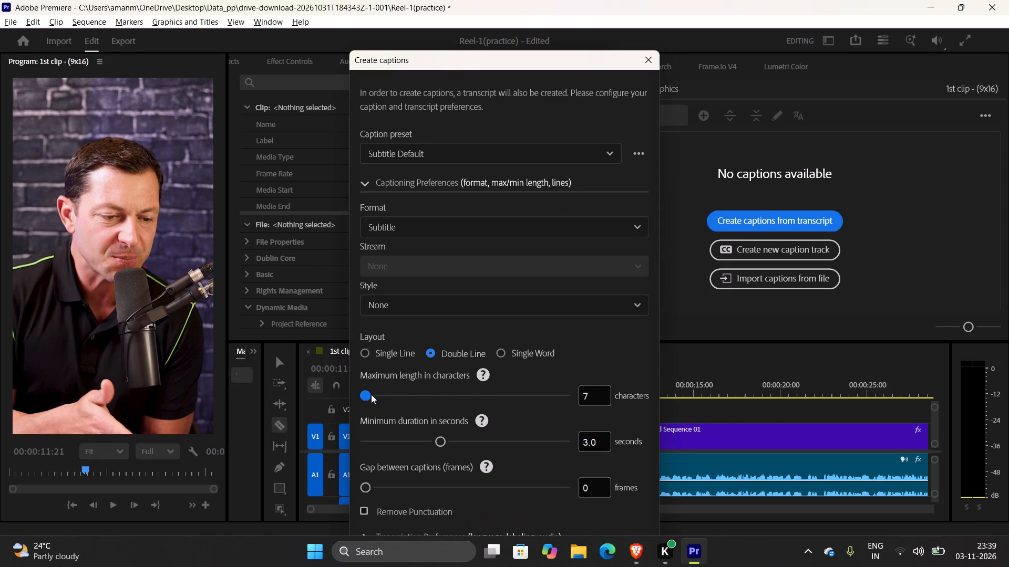
{"action": "left_click", "coordinate": [371, 394]}
Follow the tutorial to 11:01 and set the caption layout to Single Line in Premiere Pro's Create captions dialog.
{"action": "key", "text": "alt+Tab"}
{"action": "left_click", "coordinate": [518, 391]}
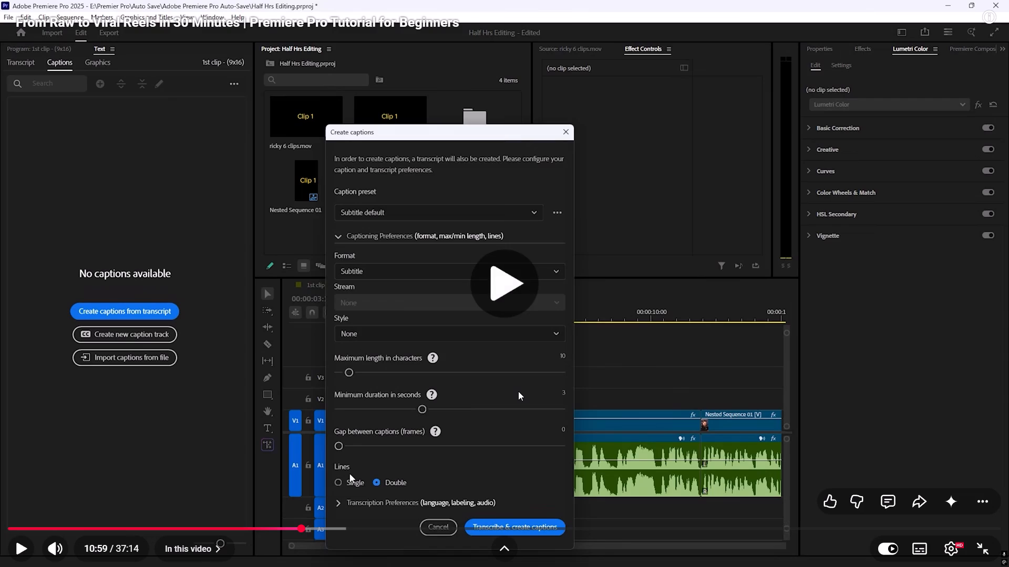
{"action": "left_click", "coordinate": [514, 391]}
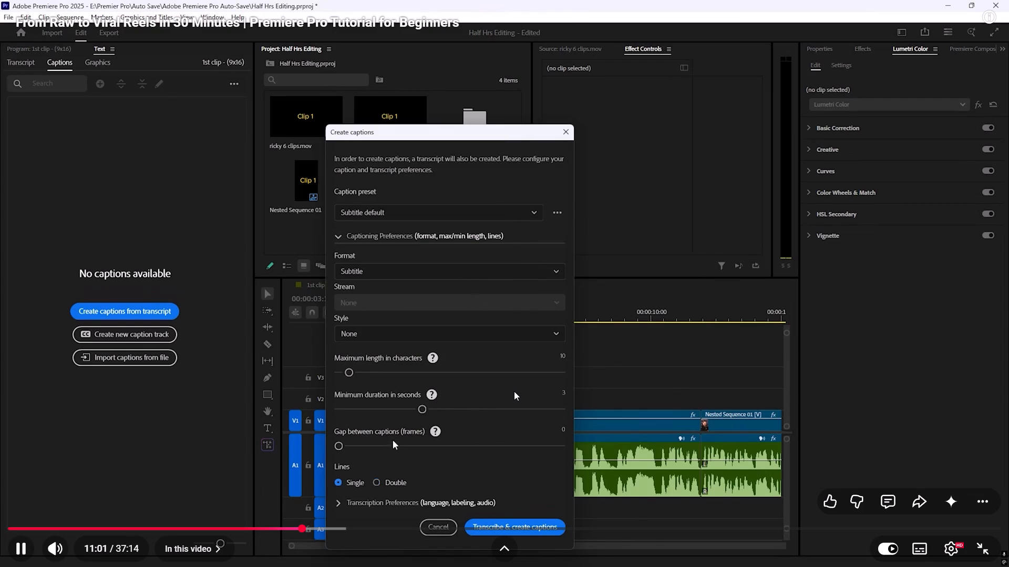
{"action": "key", "text": "alt+Tab"}
{"action": "scroll", "coordinate": [409, 475], "scroll_direction": "down", "scroll_amount": 6}
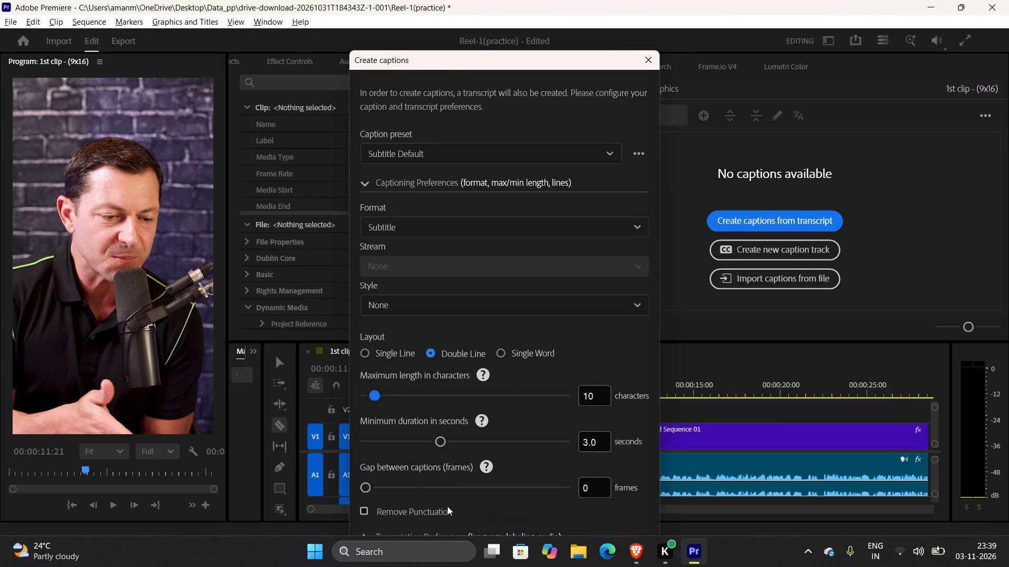
{"action": "scroll", "coordinate": [449, 507], "scroll_direction": "down", "scroll_amount": 4}
{"action": "left_click_drag", "start_coordinate": [496, 58], "coordinate": [493, 0]}
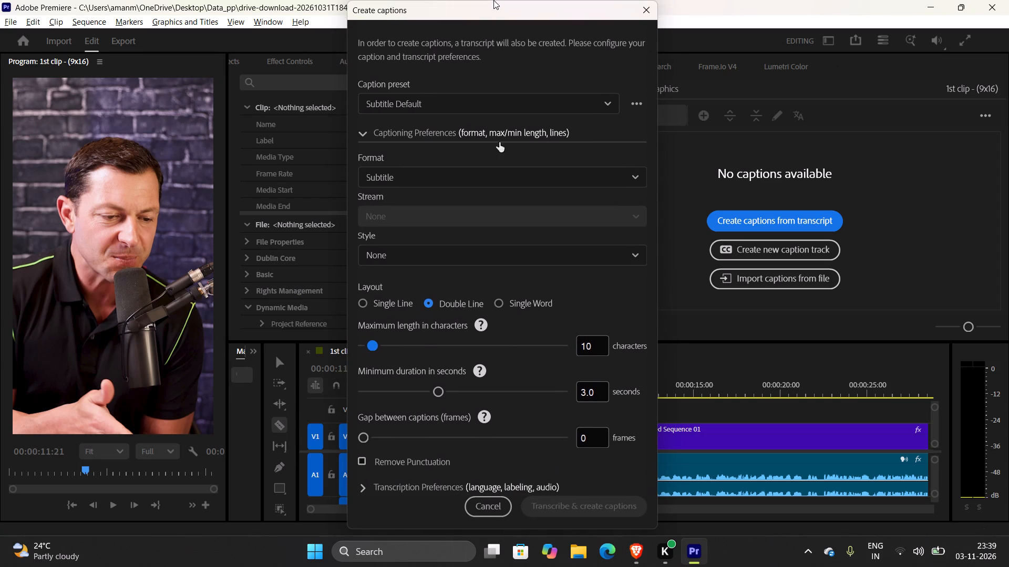
{"action": "scroll", "coordinate": [447, 422], "scroll_direction": "down", "scroll_amount": 2}
{"action": "left_click", "coordinate": [381, 301]}
Follow the tutorial to 11:05 and set the captions' minimum duration to 1.2 seconds in Premiere Pro's Create captions dialog.
{"action": "key", "text": "alt+Tab"}
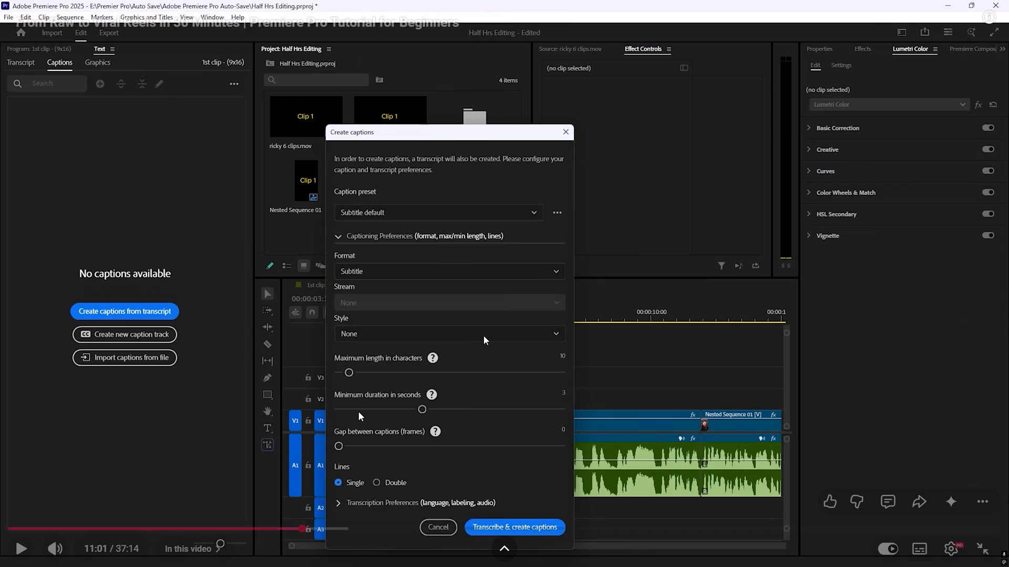
{"action": "left_click", "coordinate": [483, 335]}
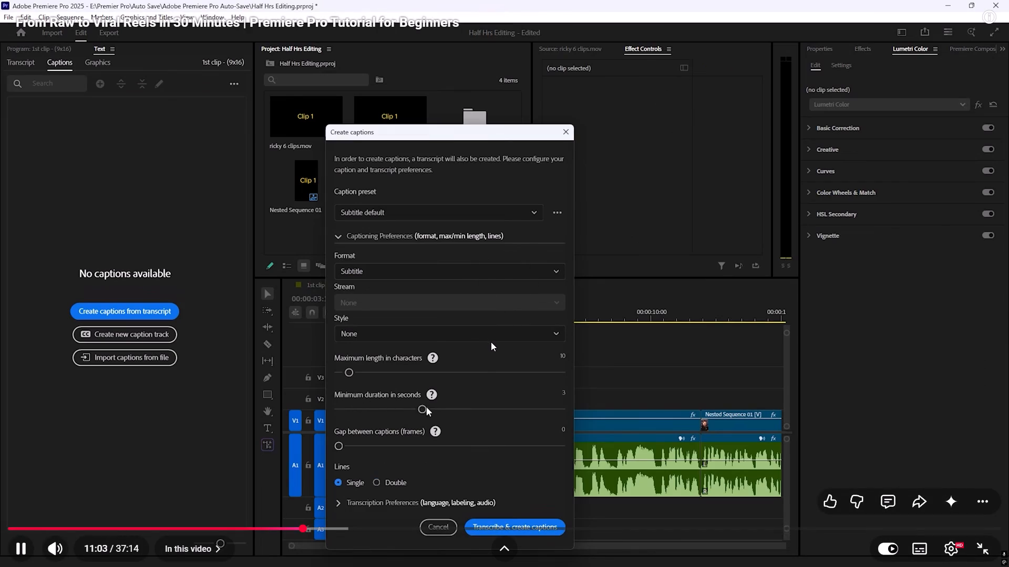
{"action": "left_click", "coordinate": [486, 346]}
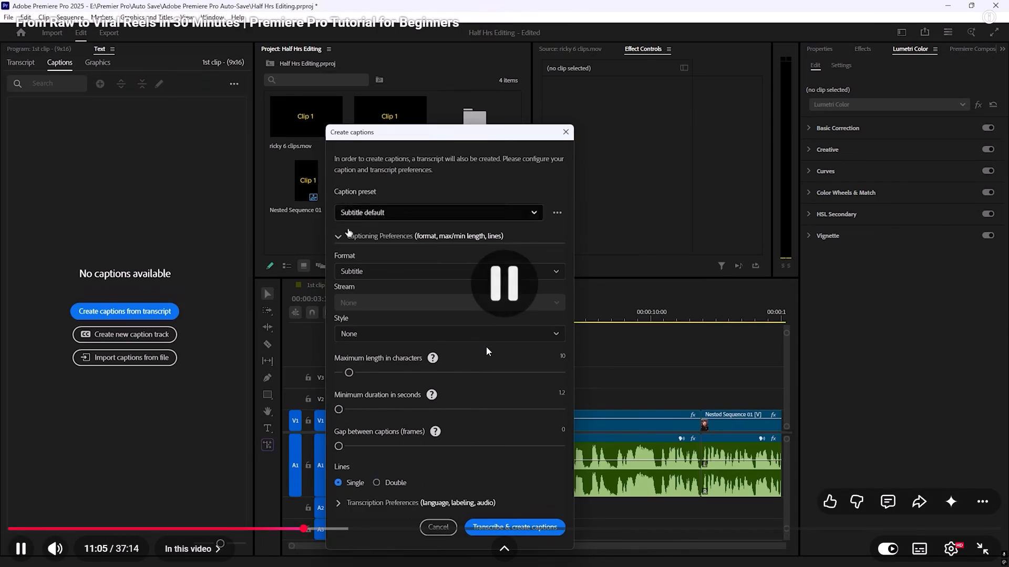
{"action": "key", "text": "alt+Tab"}
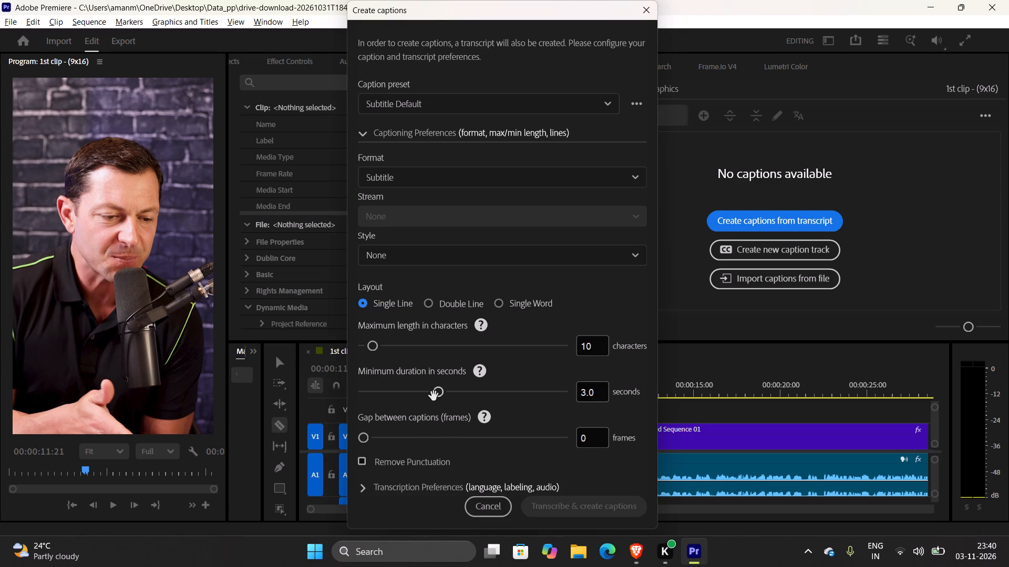
{"action": "left_click_drag", "start_coordinate": [442, 397], "coordinate": [344, 385]}
Follow the tutorial's next part past 11:05 and expand Transcription Preferences in Premiere Pro's Create captions dialog.
{"action": "key", "text": "alt+Tab"}
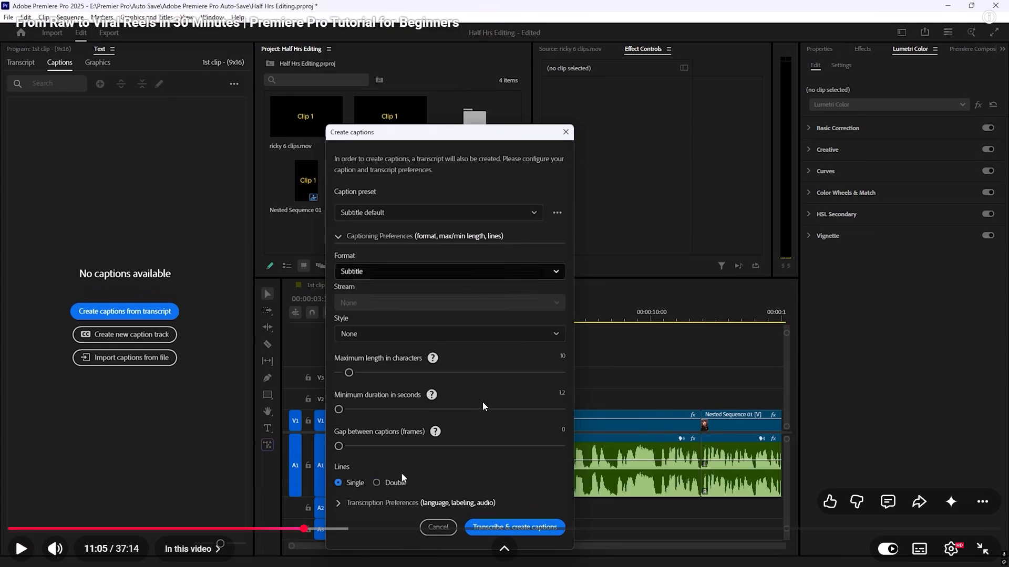
{"action": "left_click", "coordinate": [482, 402]}
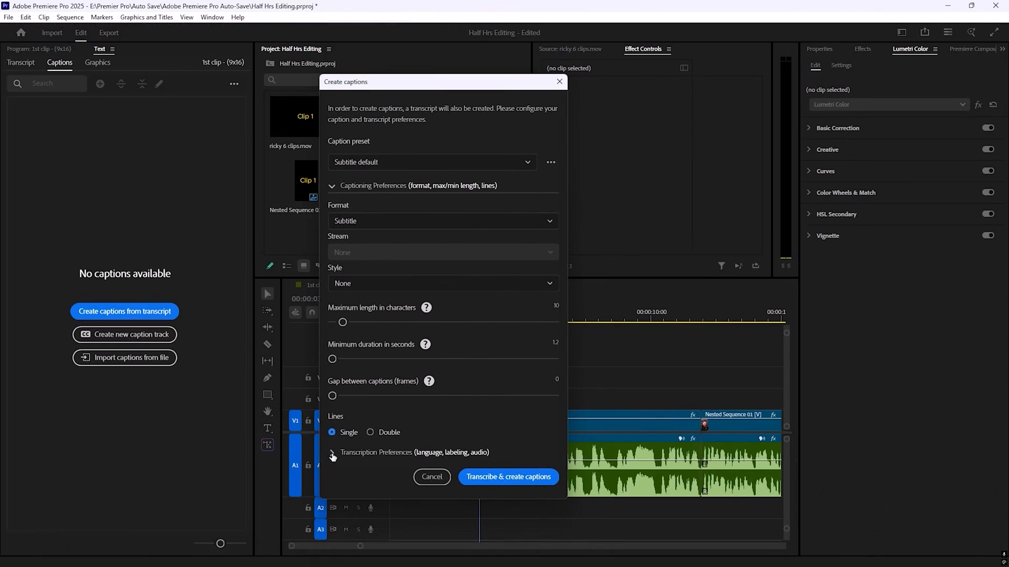
{"action": "key", "text": "alt+Tab"}
{"action": "scroll", "coordinate": [407, 443], "scroll_direction": "up", "scroll_amount": 1}
{"action": "scroll", "coordinate": [407, 443], "scroll_direction": "down", "scroll_amount": 1}
{"action": "scroll", "coordinate": [405, 447], "scroll_direction": "up", "scroll_amount": 1}
{"action": "scroll", "coordinate": [394, 463], "scroll_direction": "down", "scroll_amount": 1}
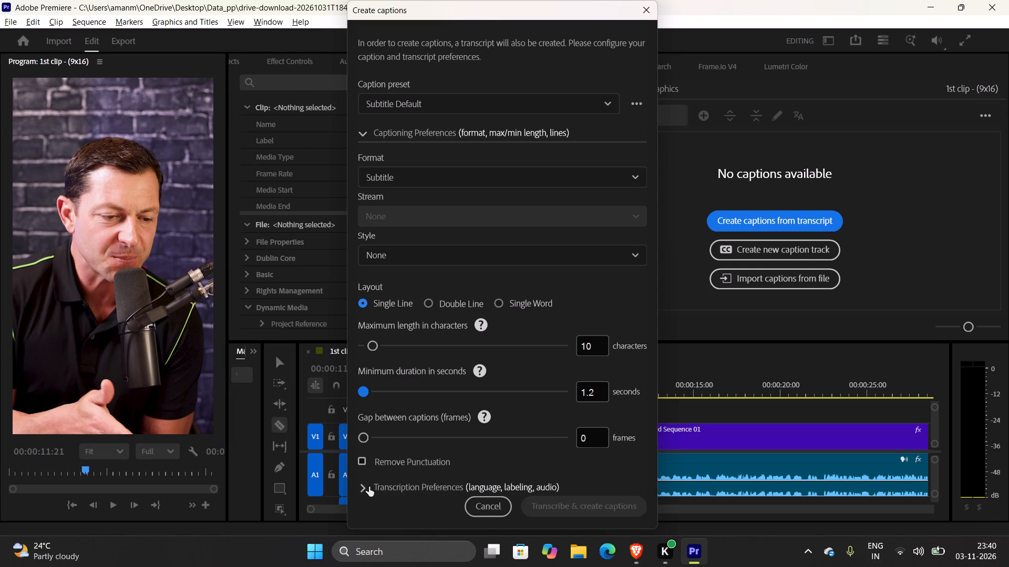
{"action": "left_click", "coordinate": [363, 487]}
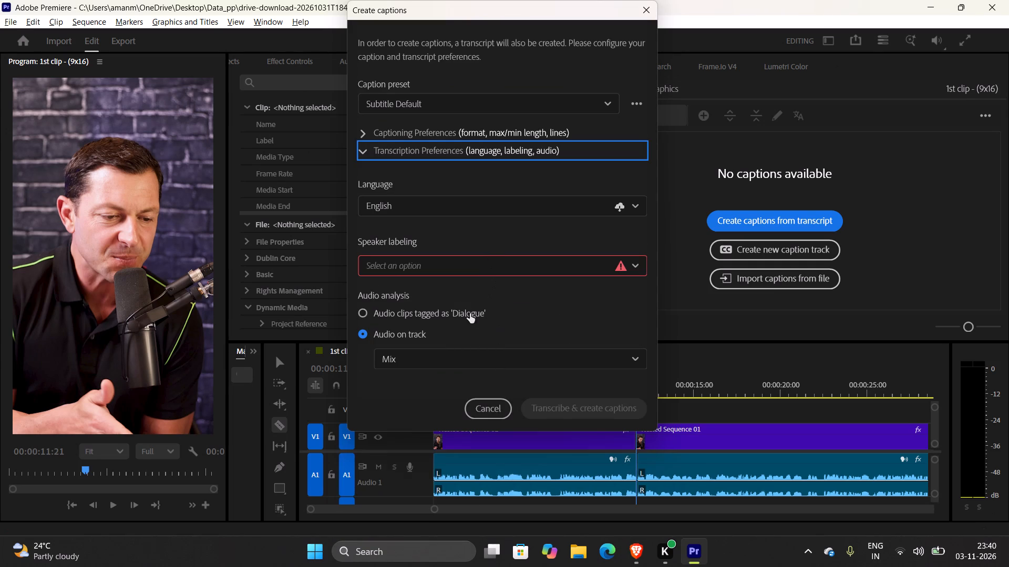
Follow the tutorial to 11:16, review its transcription settings at 11:11, and set Speaker labeling to "Yes, separate speakers" in Premiere Pro.
{"action": "key", "text": "alt+Tab"}
{"action": "left_click", "coordinate": [468, 301]}
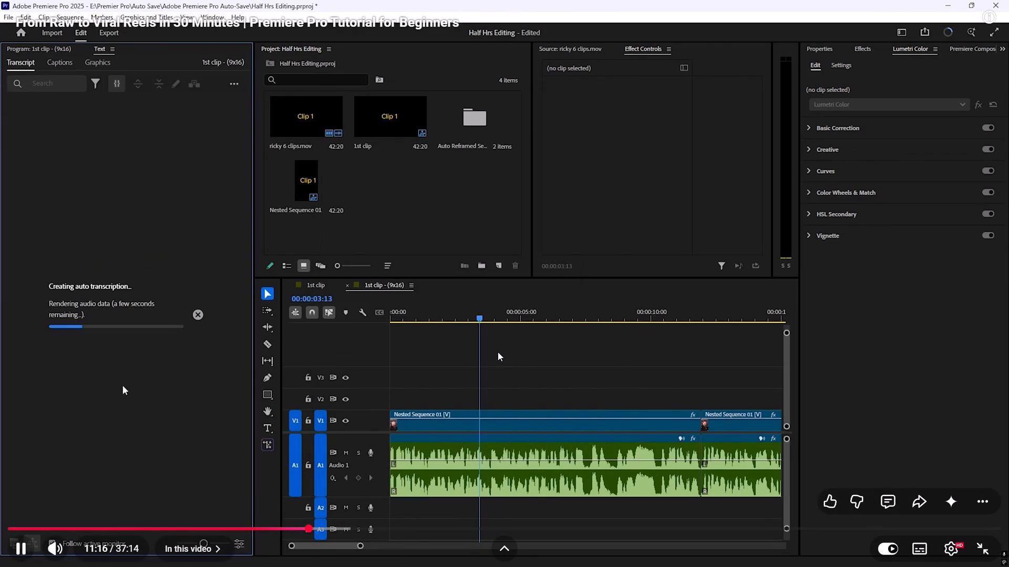
{"action": "left_click", "coordinate": [498, 352]}
{"action": "key", "text": "alt+Tab"}
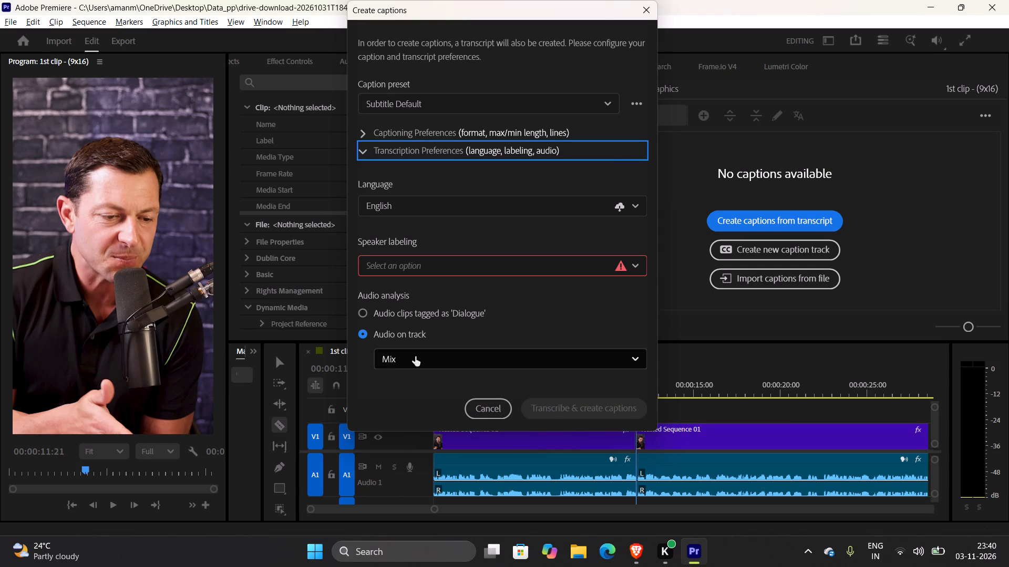
{"action": "key", "text": "alt+Tab"}
{"action": "key", "text": "Left"}
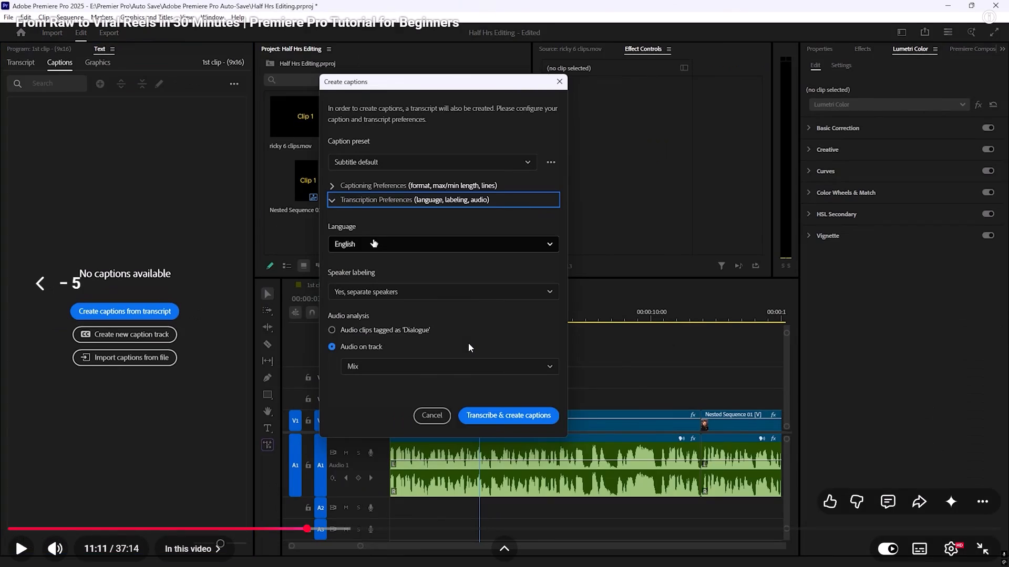
{"action": "key", "text": "alt+Tab"}
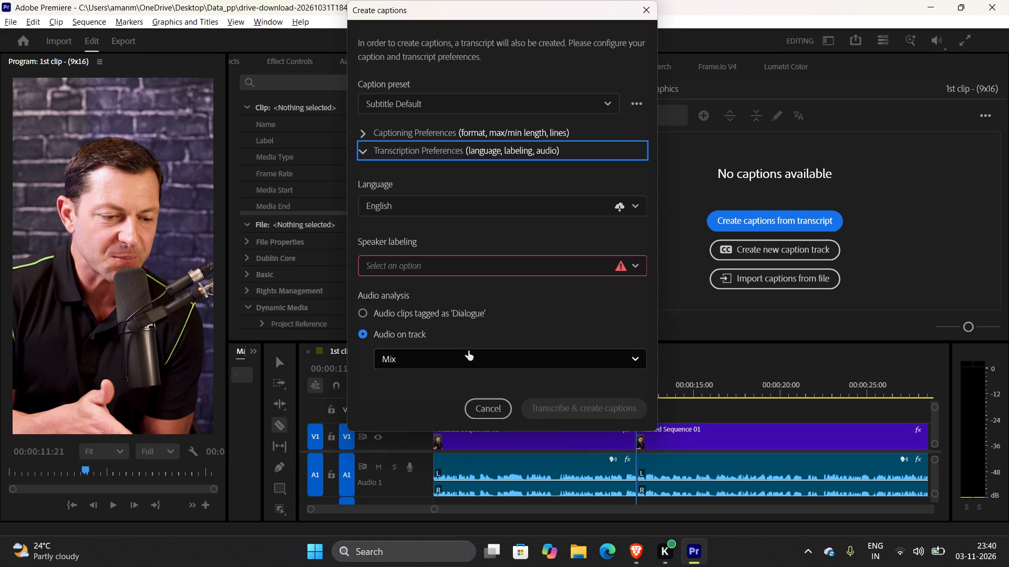
{"action": "key", "text": "alt+Tab"}
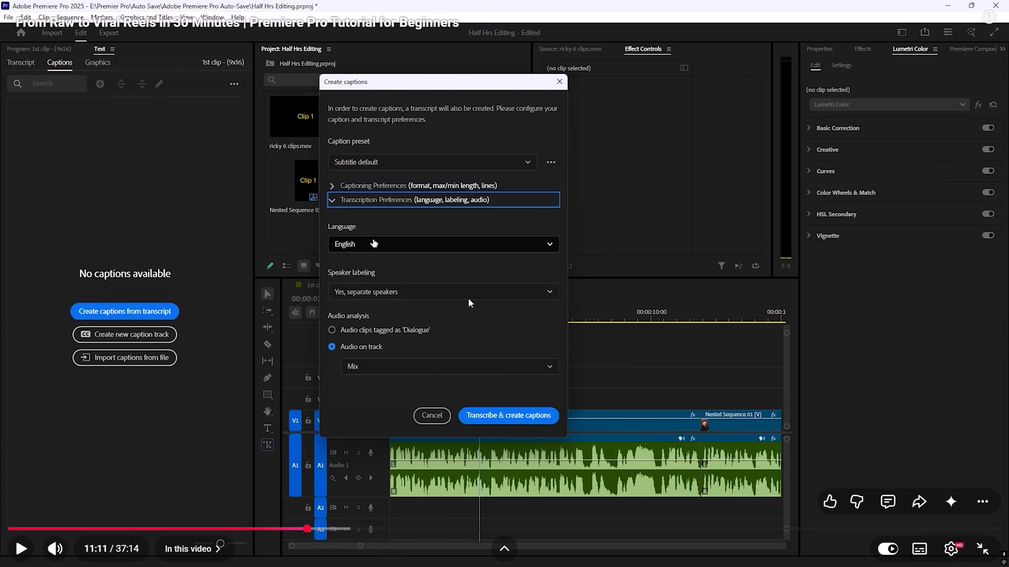
{"action": "key", "text": "alt+Tab"}
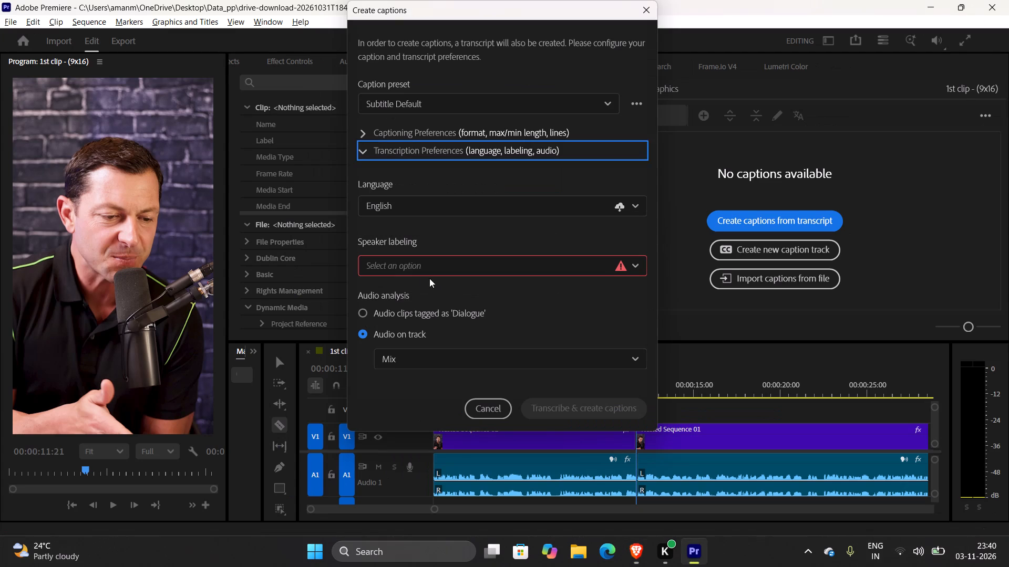
{"action": "left_click", "coordinate": [421, 275]}
{"action": "left_click", "coordinate": [450, 289]}
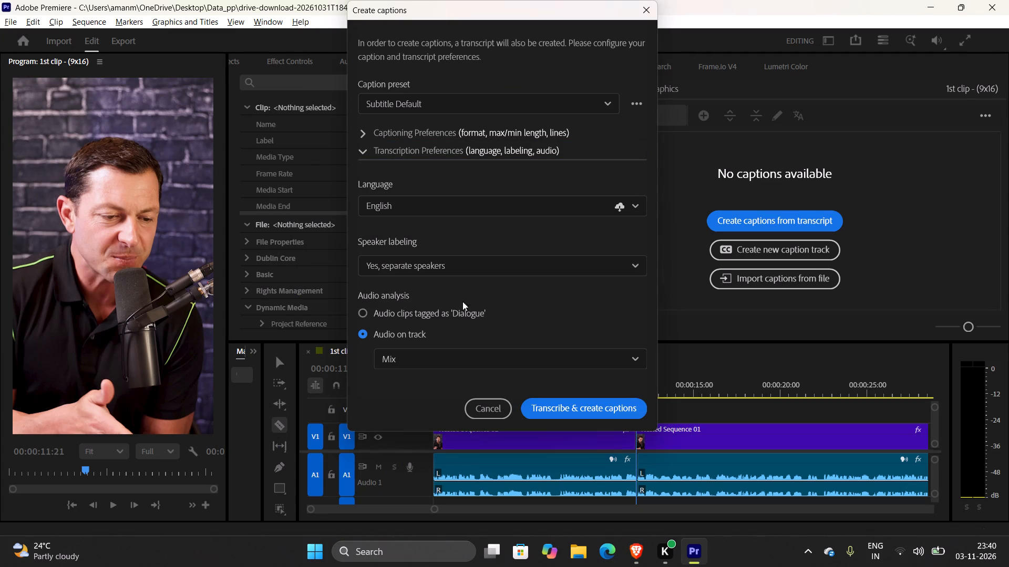
Start transcribing the 1st clip - (9x16) sequence and creating its captions with the configured preferences.
{"action": "left_click", "coordinate": [549, 400]}
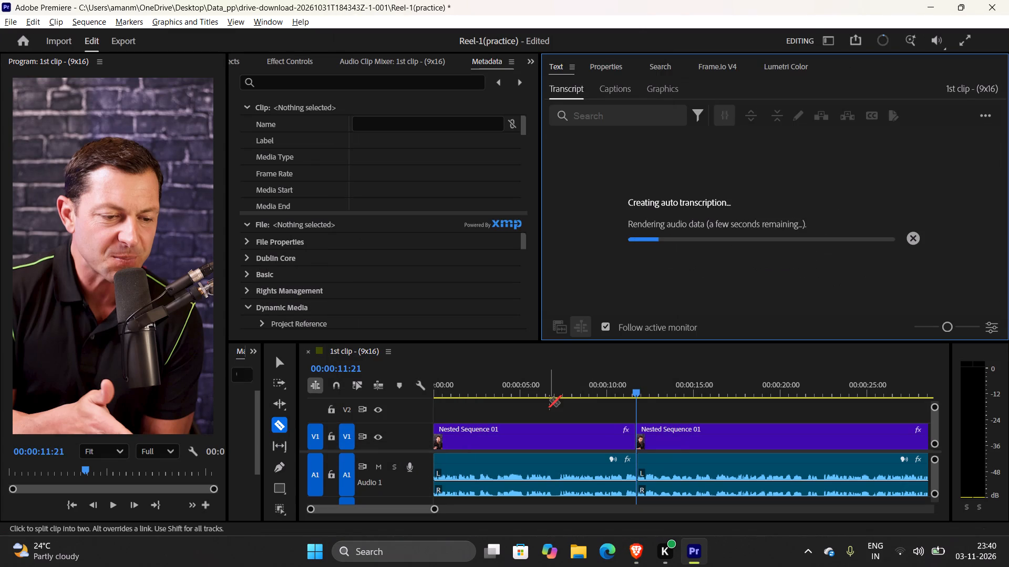
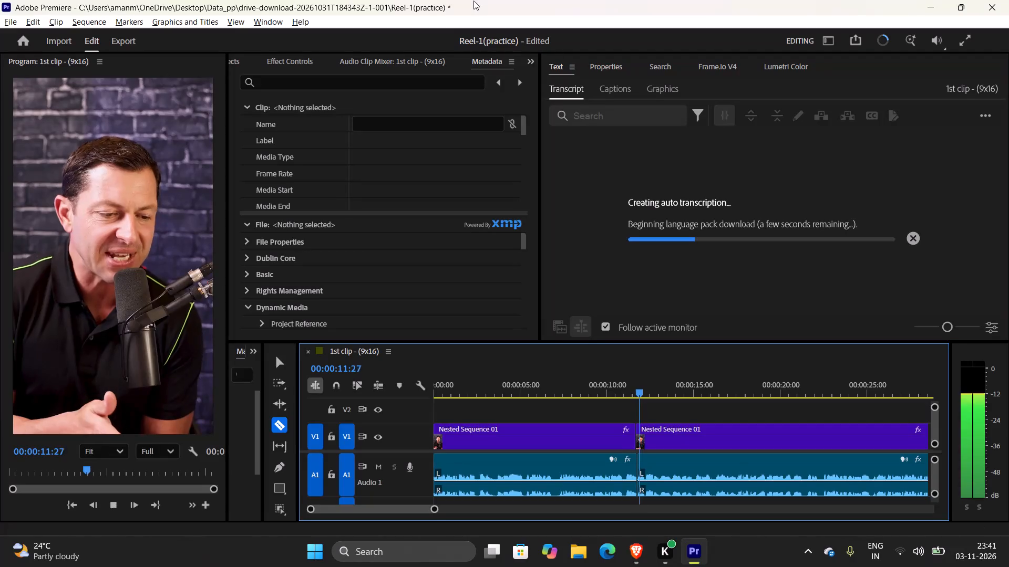
Stop the sequence playback, view the tutorial's captions result at 11:23, and return to Premiere Pro to check the transcription progress.
{"action": "left_click", "coordinate": [113, 508]}
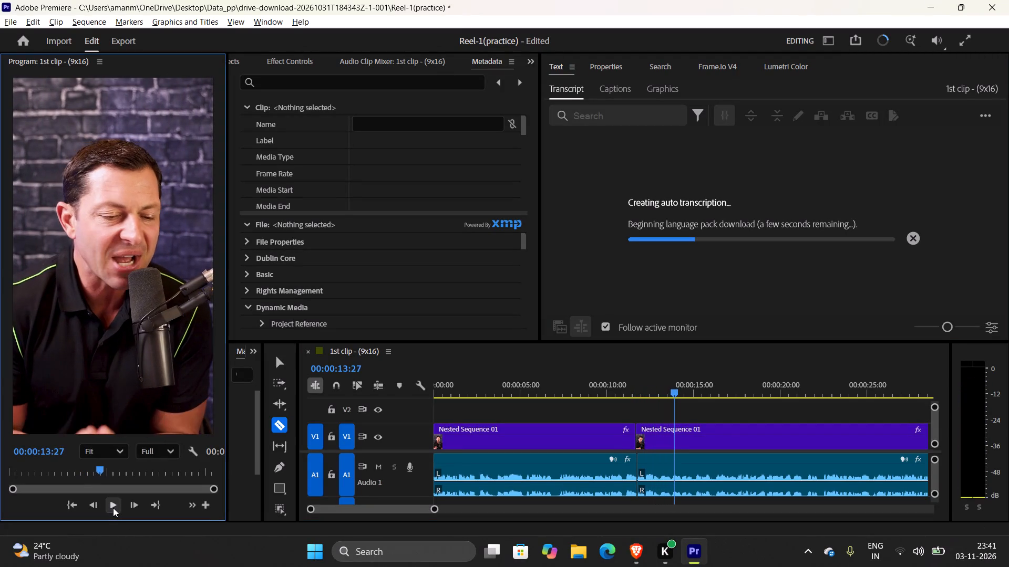
{"action": "key", "text": "alt+Tab"}
{"action": "left_click", "coordinate": [364, 369]}
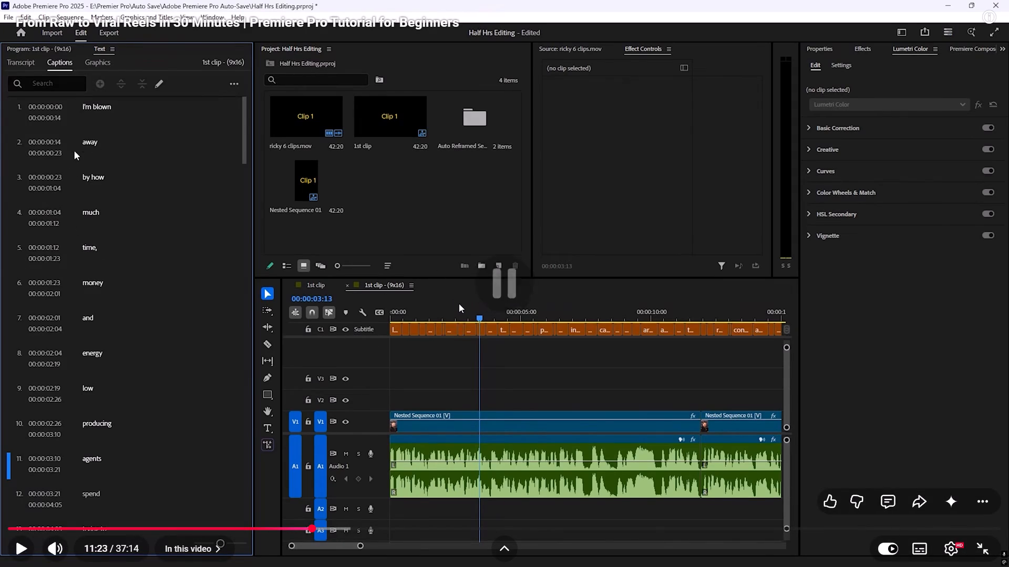
{"action": "key", "text": "alt+Tab"}
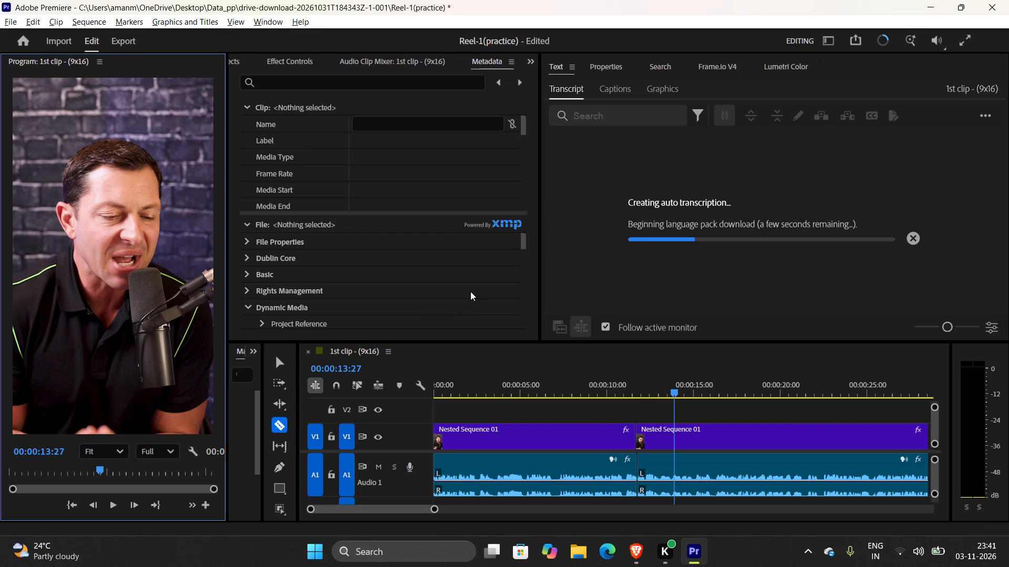
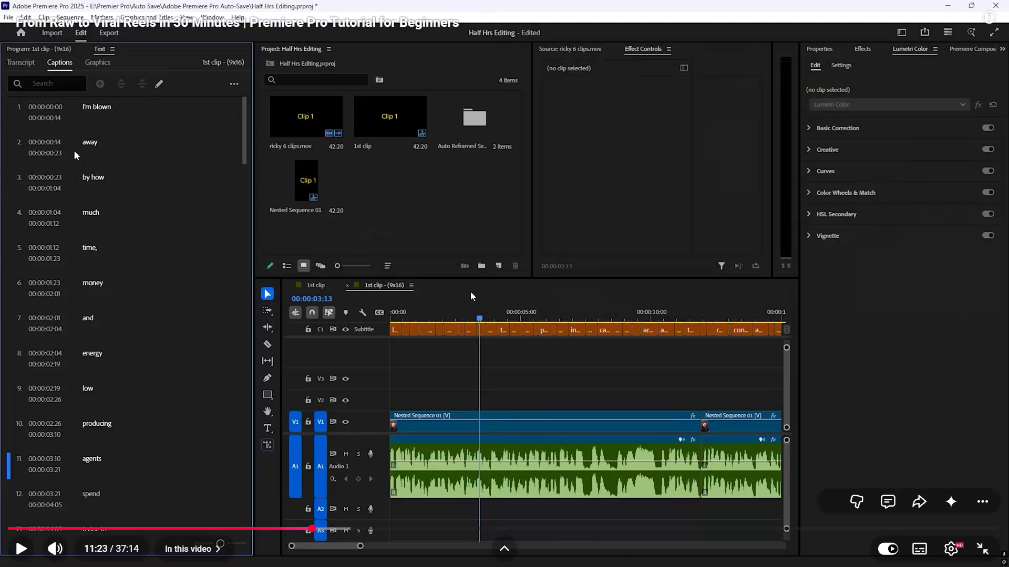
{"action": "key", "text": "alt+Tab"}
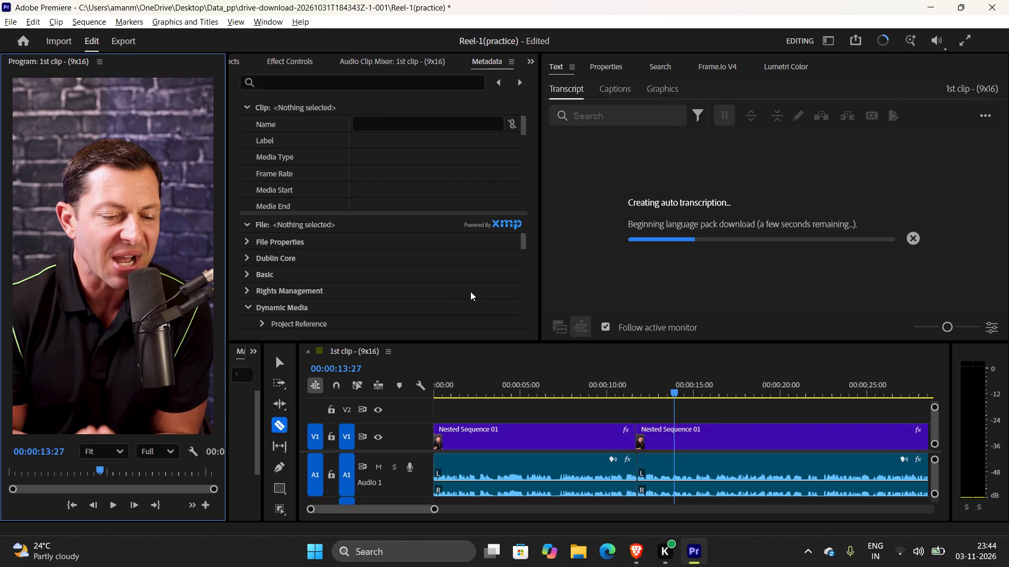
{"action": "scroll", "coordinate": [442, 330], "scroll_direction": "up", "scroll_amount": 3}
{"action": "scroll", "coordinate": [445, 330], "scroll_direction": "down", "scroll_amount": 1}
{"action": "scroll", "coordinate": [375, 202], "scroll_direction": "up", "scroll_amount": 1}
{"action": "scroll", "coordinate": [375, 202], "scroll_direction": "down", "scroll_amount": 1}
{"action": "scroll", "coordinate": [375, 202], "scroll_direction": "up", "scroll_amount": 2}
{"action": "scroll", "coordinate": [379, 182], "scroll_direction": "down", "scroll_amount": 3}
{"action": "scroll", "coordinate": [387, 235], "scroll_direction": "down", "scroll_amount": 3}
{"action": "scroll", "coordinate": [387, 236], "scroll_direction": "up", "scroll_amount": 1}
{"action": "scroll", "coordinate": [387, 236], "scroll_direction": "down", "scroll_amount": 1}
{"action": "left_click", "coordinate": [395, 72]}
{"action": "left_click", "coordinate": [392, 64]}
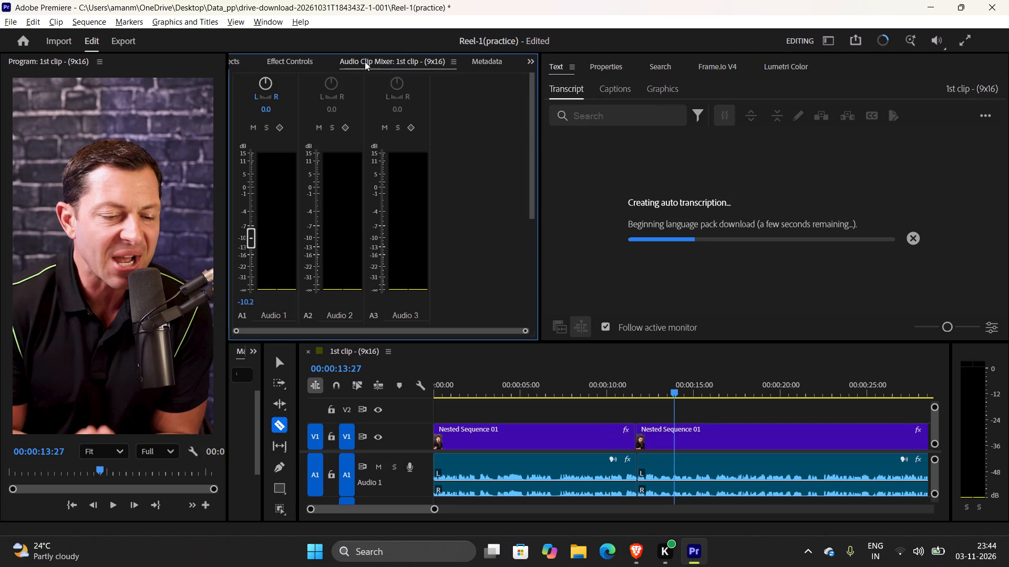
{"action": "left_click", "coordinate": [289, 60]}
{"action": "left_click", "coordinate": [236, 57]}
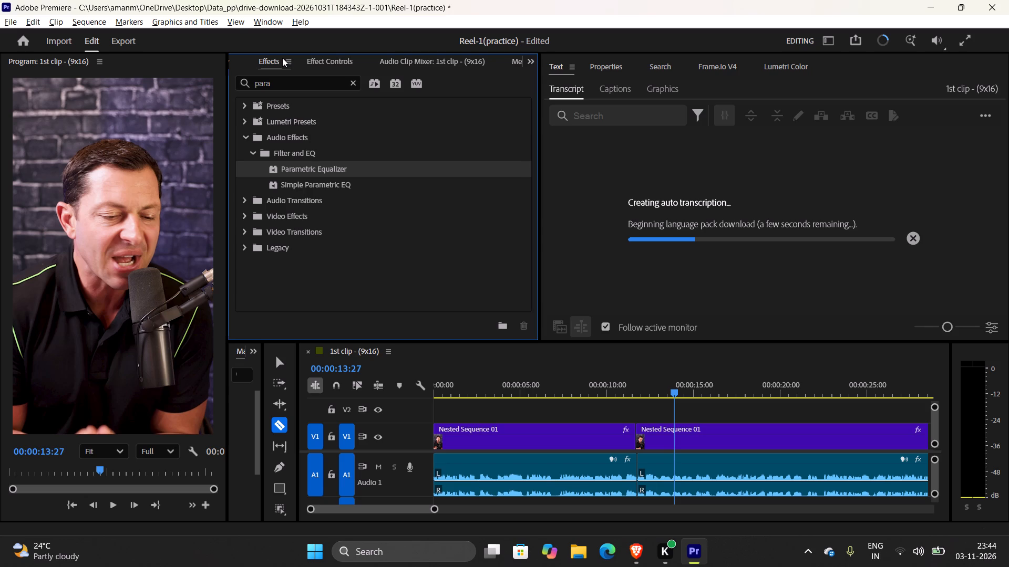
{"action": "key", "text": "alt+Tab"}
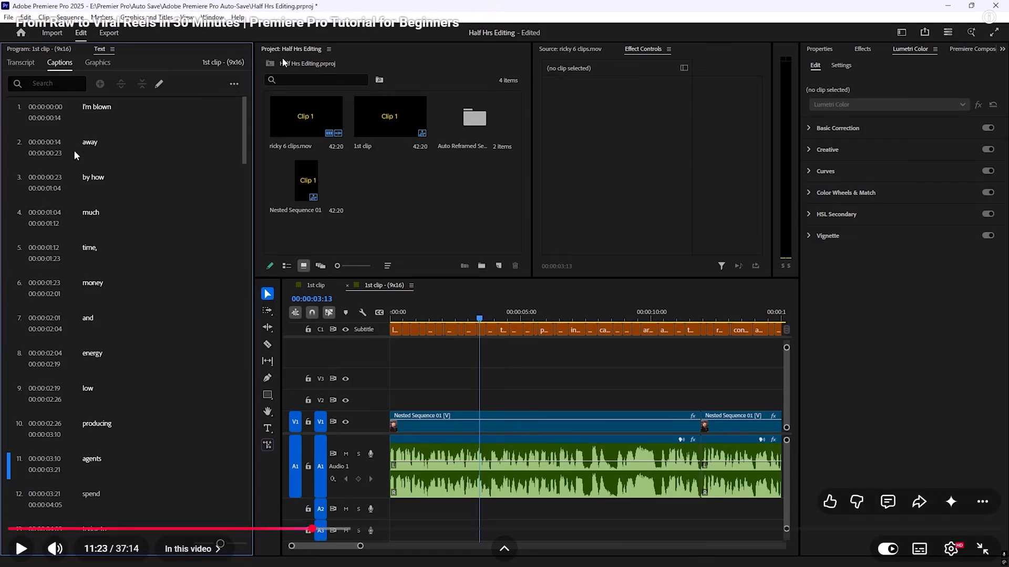
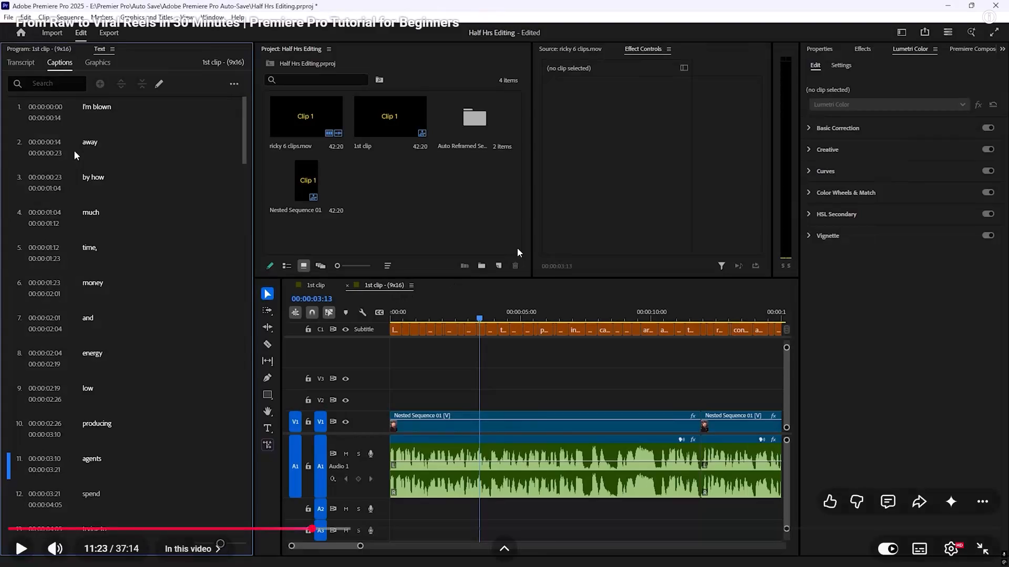
Switch from the tutorial video to Adobe Premiere and check the progress of the sequence's auto transcription.
{"action": "key", "text": "alt+Tab"}
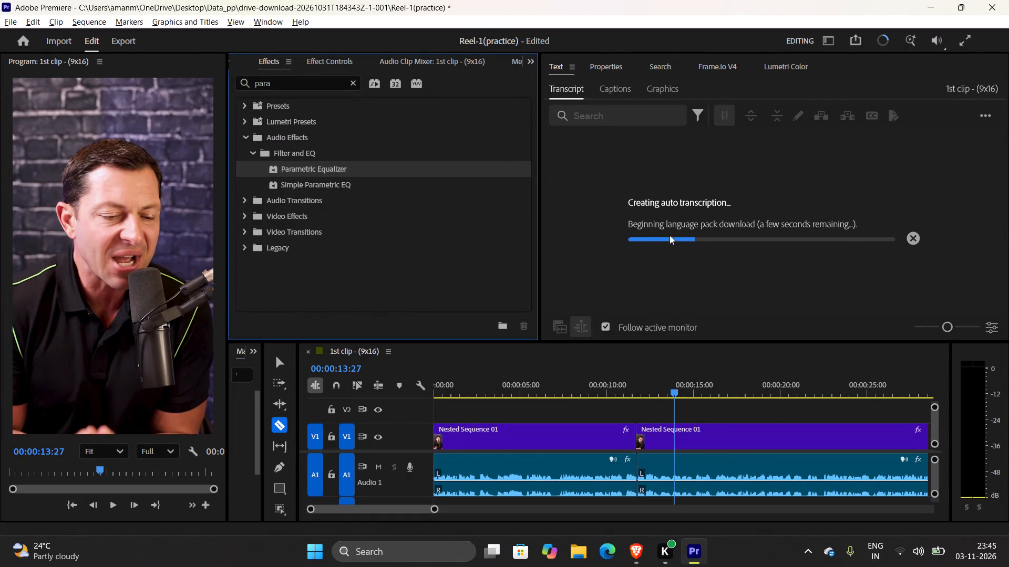
{"action": "left_click", "coordinate": [705, 243]}
{"action": "left_click", "coordinate": [706, 229]}
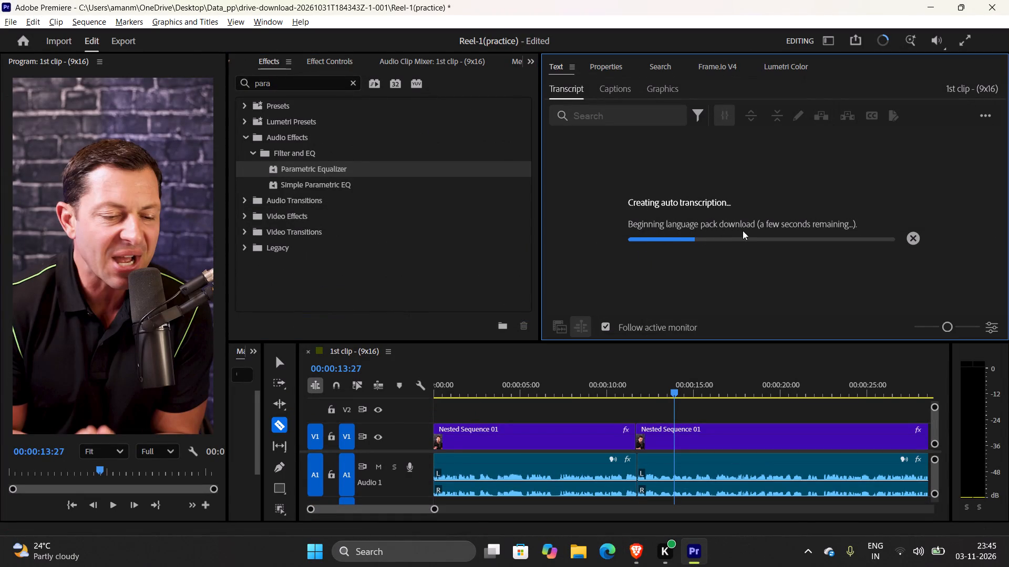
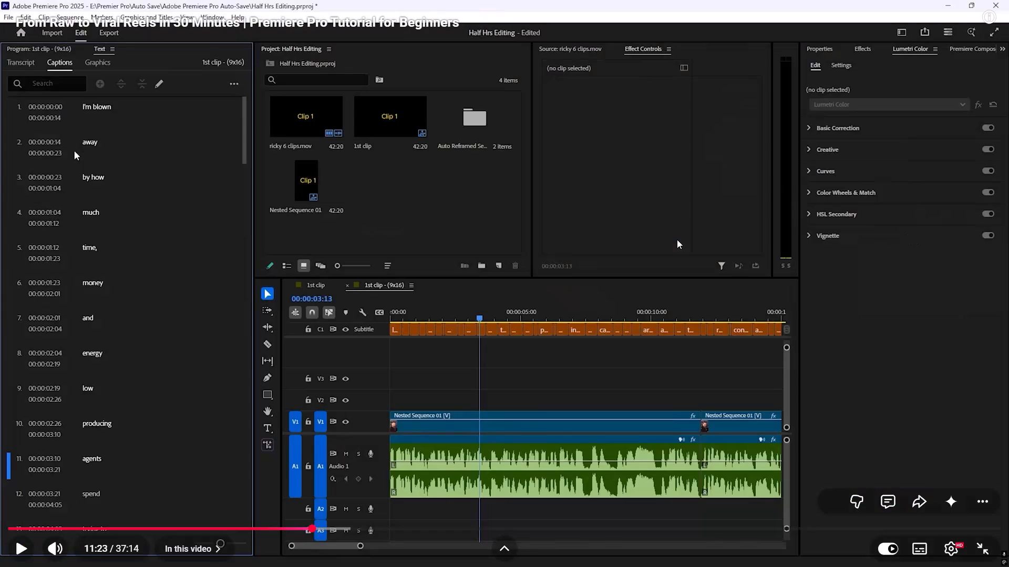
Watch the next stretch of the tutorial on captions and transcript, pause it, and switch to Adobe Premiere to check the auto transcription.
{"action": "key", "text": "space"}
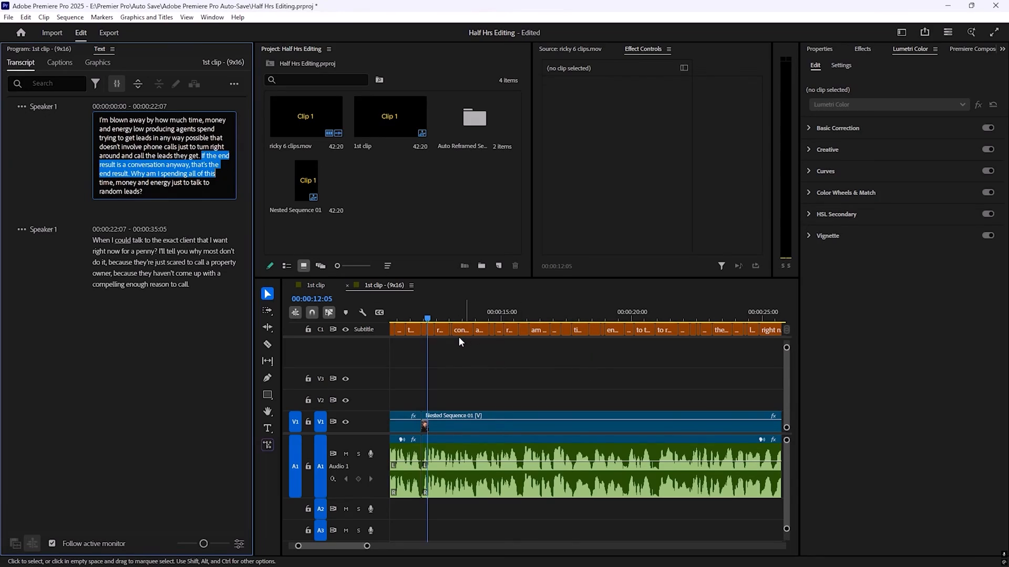
{"action": "key", "text": "space"}
{"action": "key", "text": "alt+Tab"}
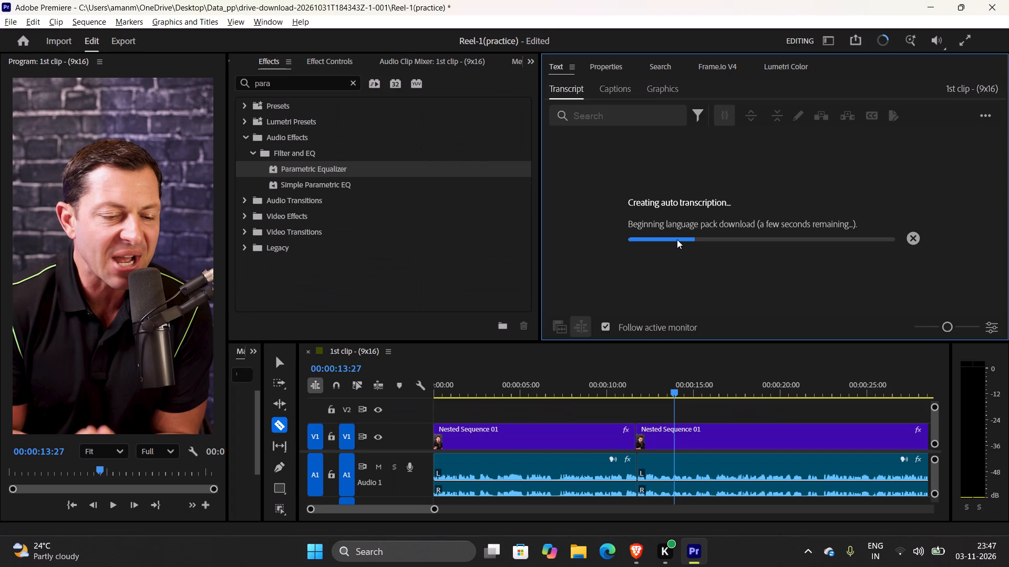